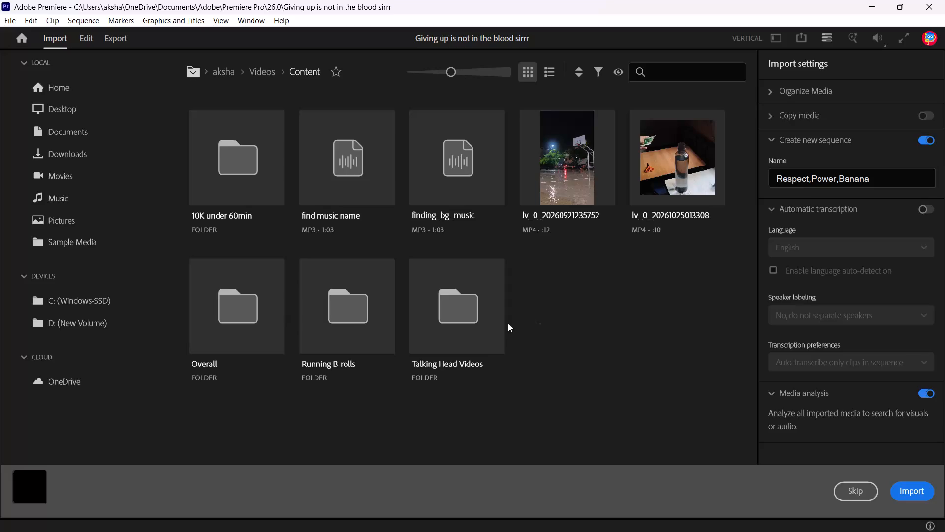
double_click(358, 319)
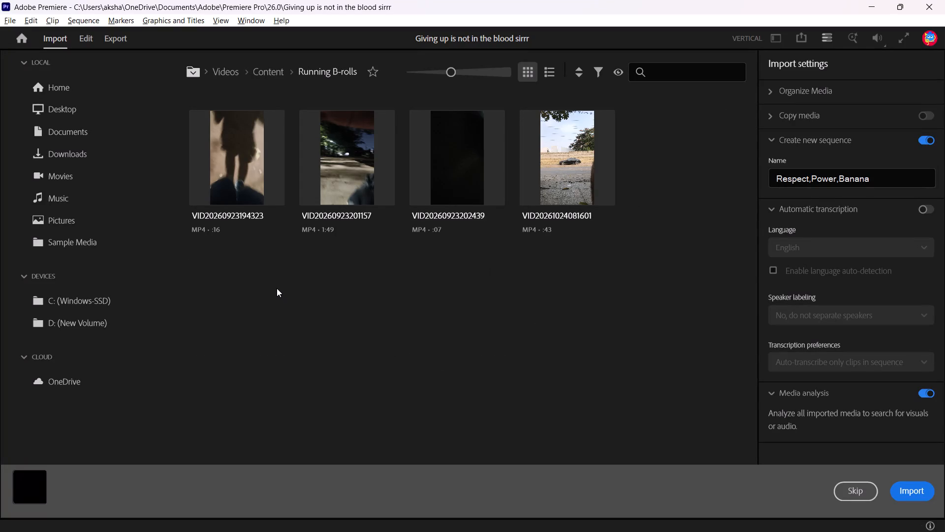
click(556, 153)
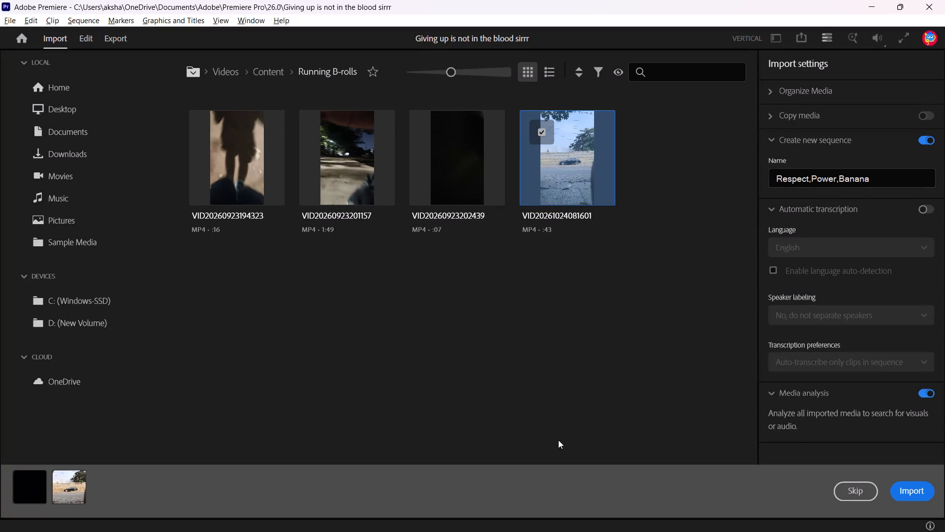
click(908, 488)
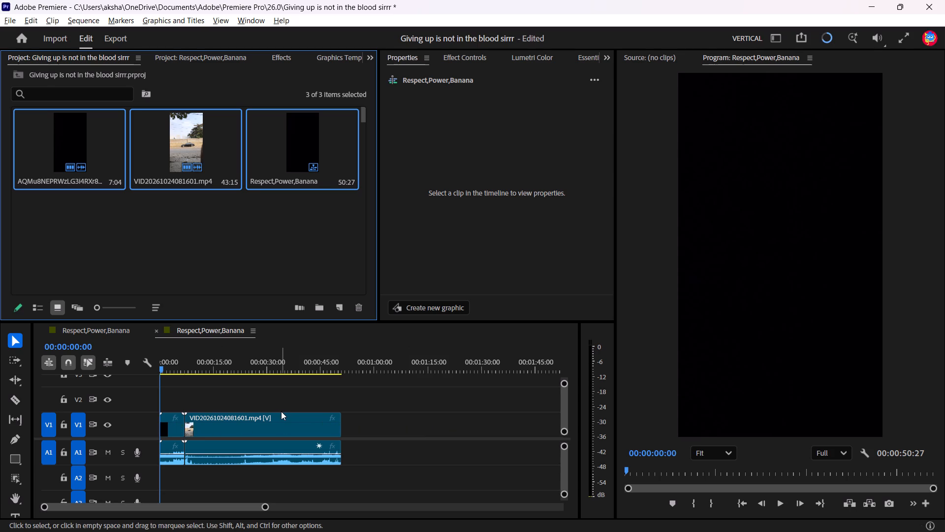
Close the newly created Respect,Power,Banana sequence in the timeline, leaving the older sequence of that name open.
scroll(203, 239, up, 6)
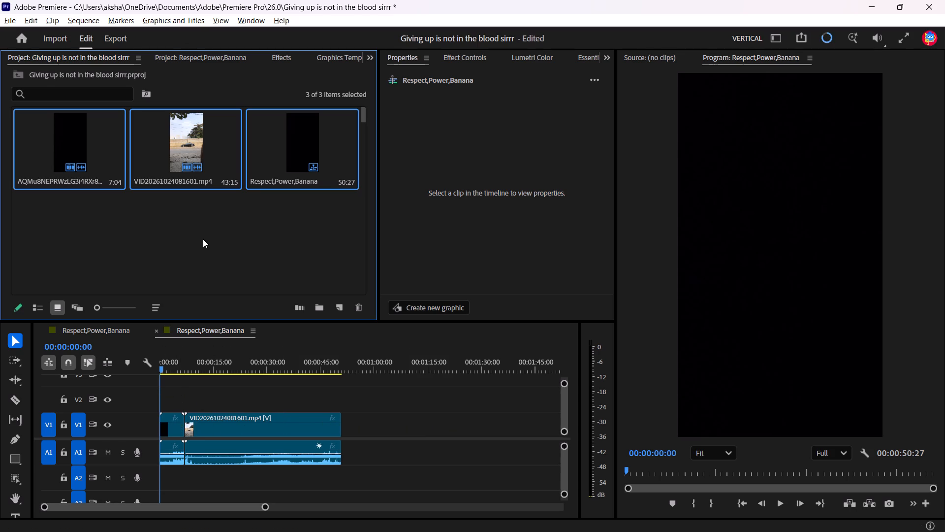
scroll(203, 239, down, 5)
scroll(203, 239, up, 2)
click(115, 324)
click(214, 333)
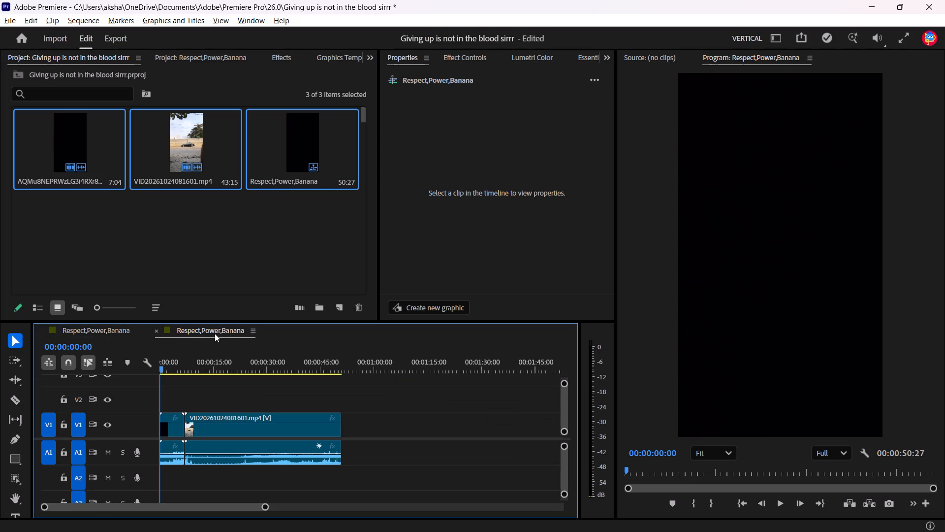
right_click(215, 333)
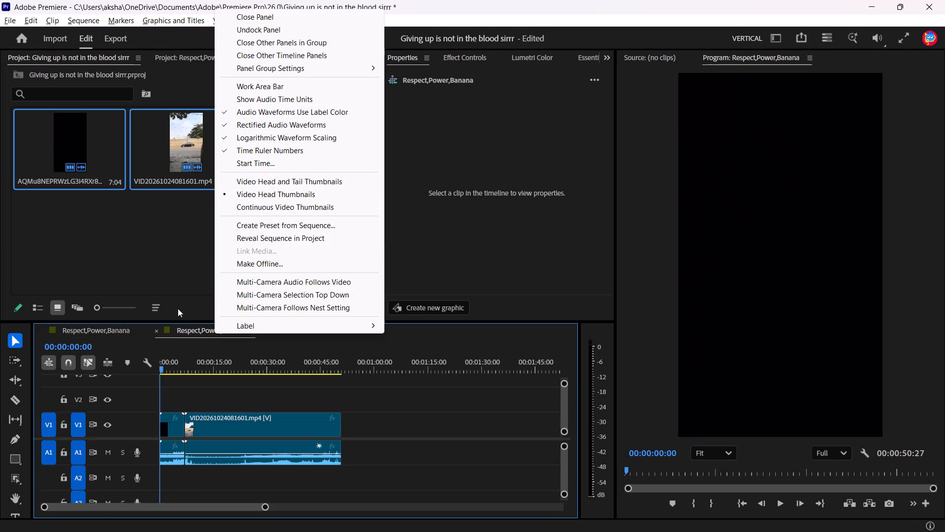
click(178, 324)
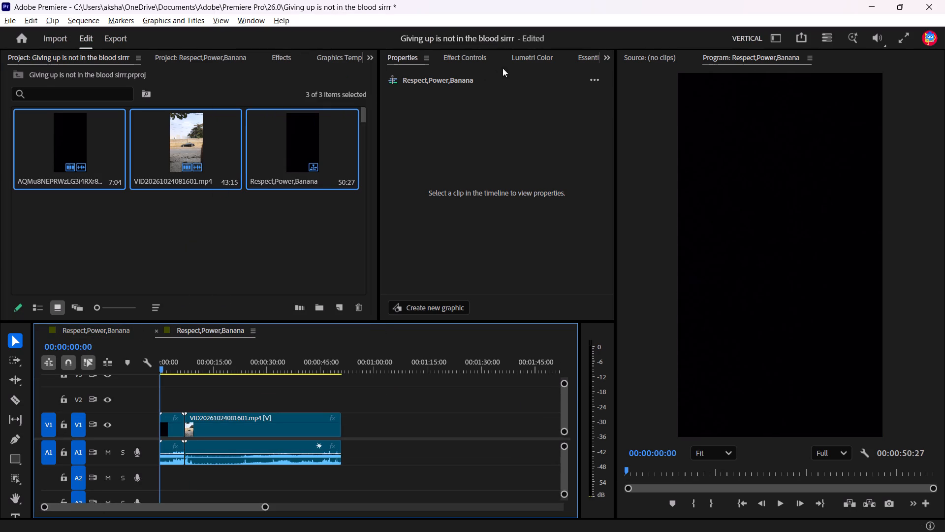
right_click(224, 332)
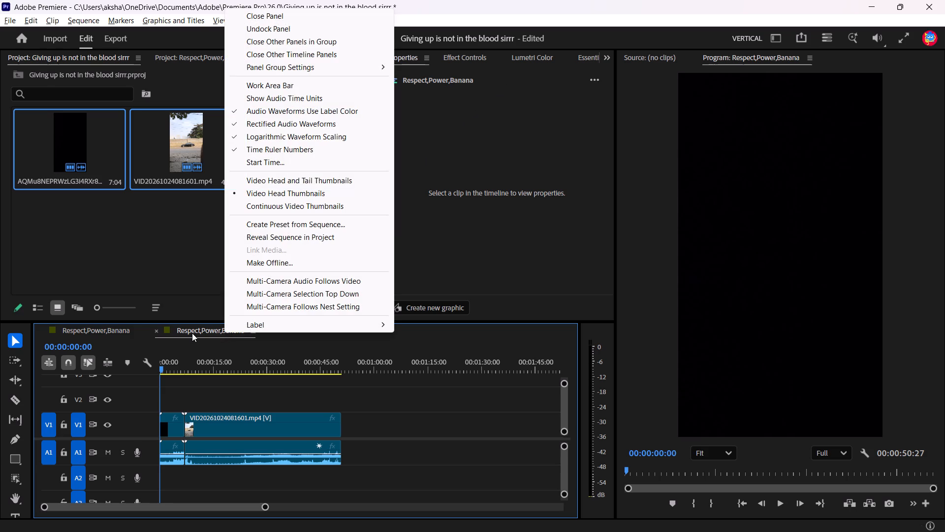
click(192, 333)
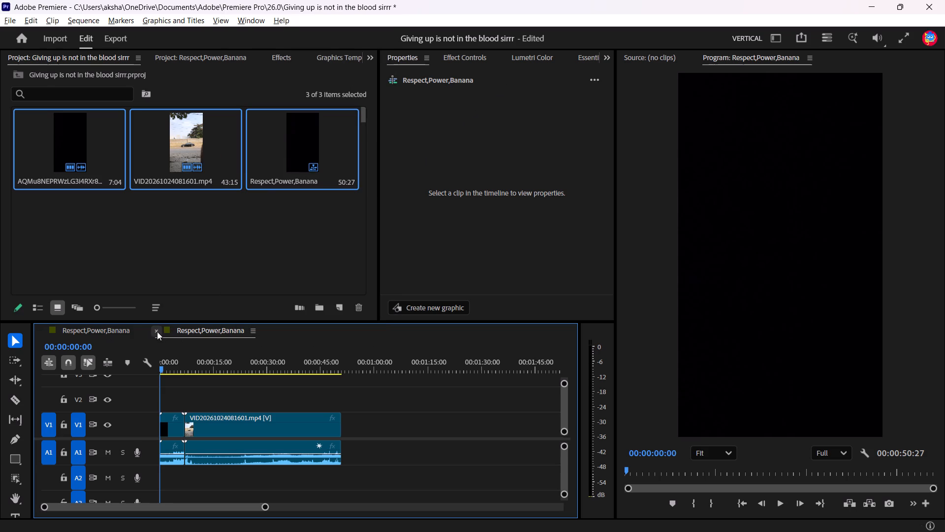
click(157, 332)
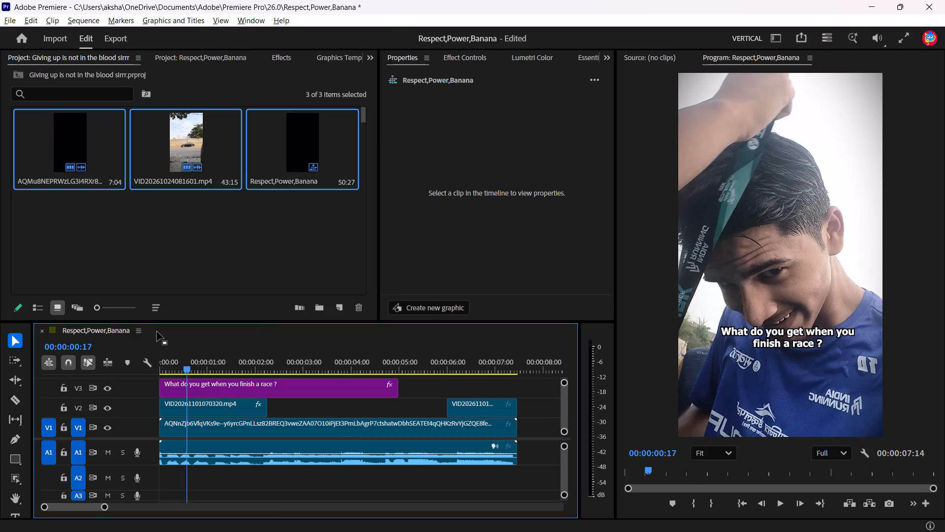
Save the Respect,Power,Banana project.
click(96, 332)
click(141, 329)
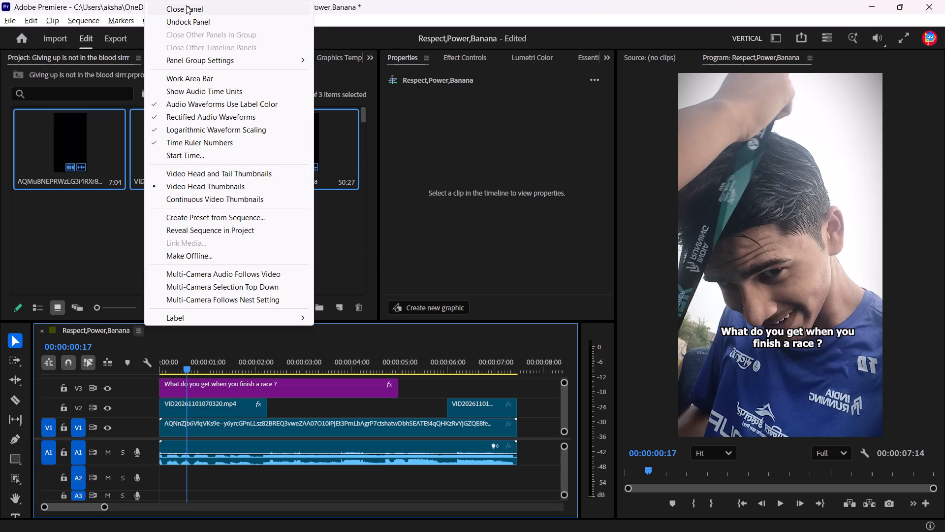
click(365, 331)
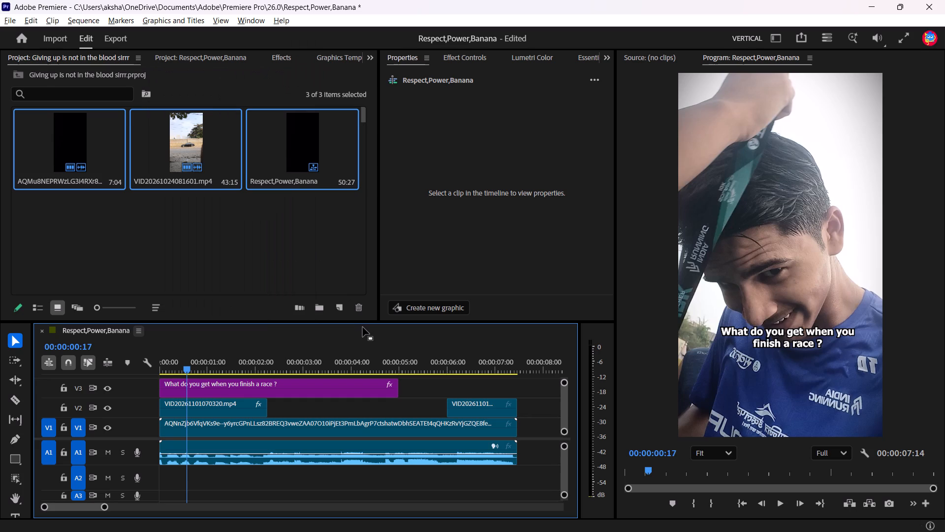
key(ctrl+s)
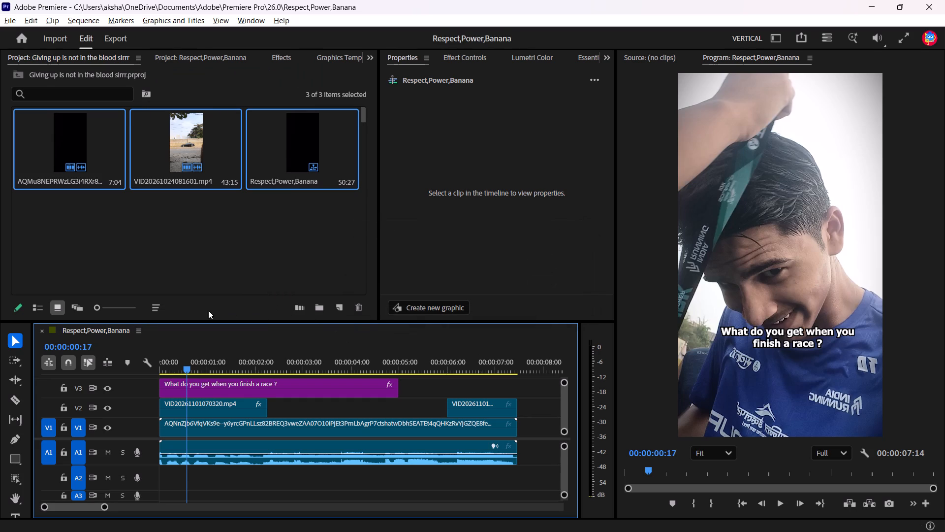
Close the remaining Respect,Power,Banana sequence so the timeline is empty.
click(141, 330)
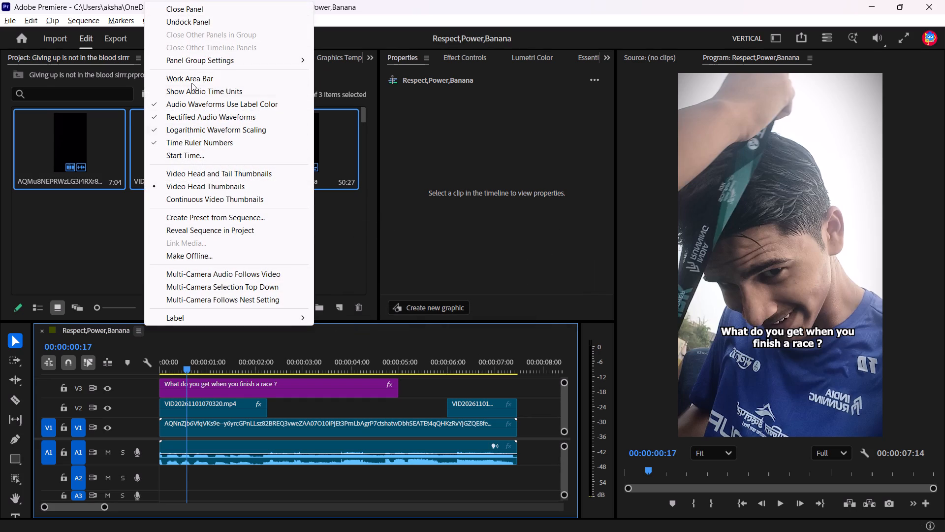
click(226, 11)
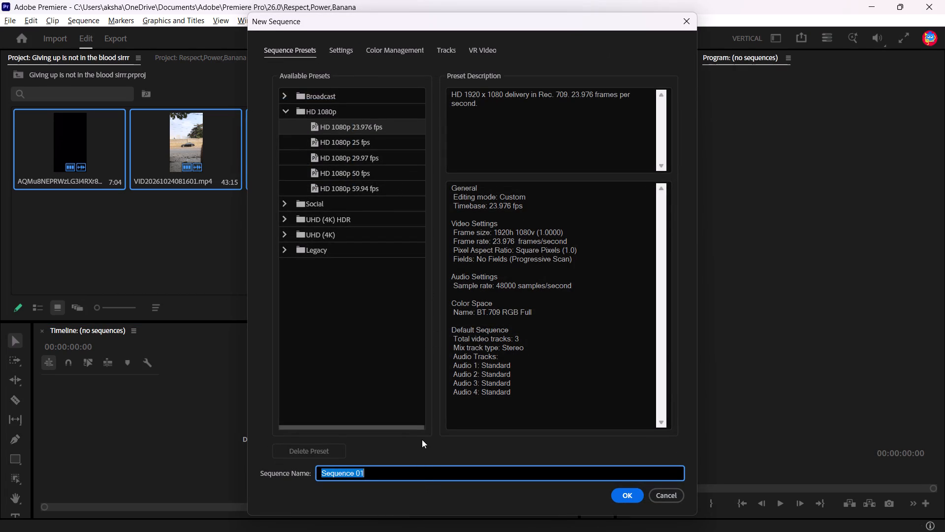
key(BackSpace)
text(Giving uo)
key(BackSpace)
text(p is not in the blood sir)
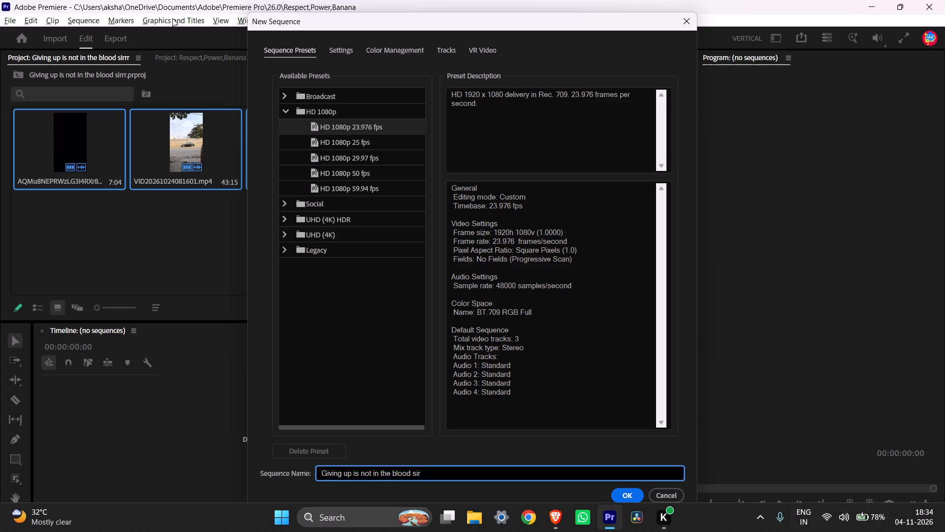
click(625, 493)
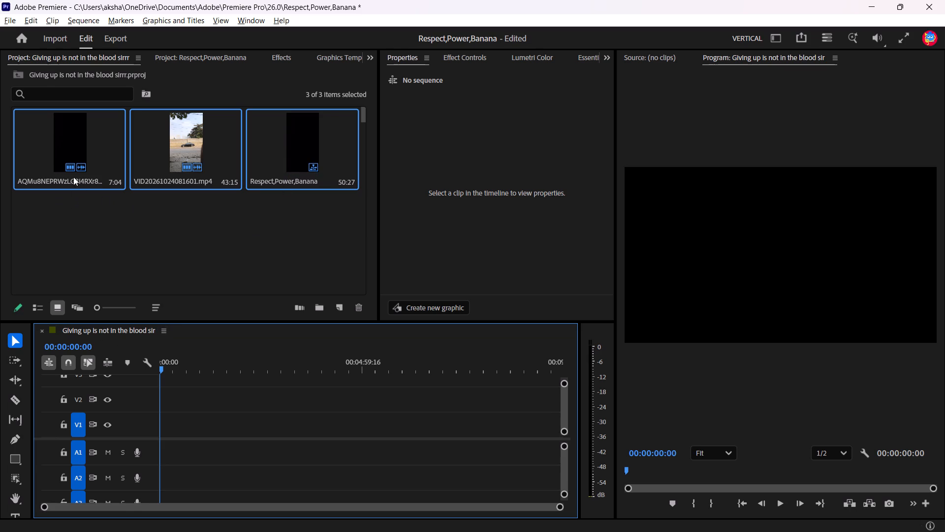
Place the three selected project items at the start of tracks V1 and A1, changing the sequence settings to match the clip.
drag(84, 130, 151, 315)
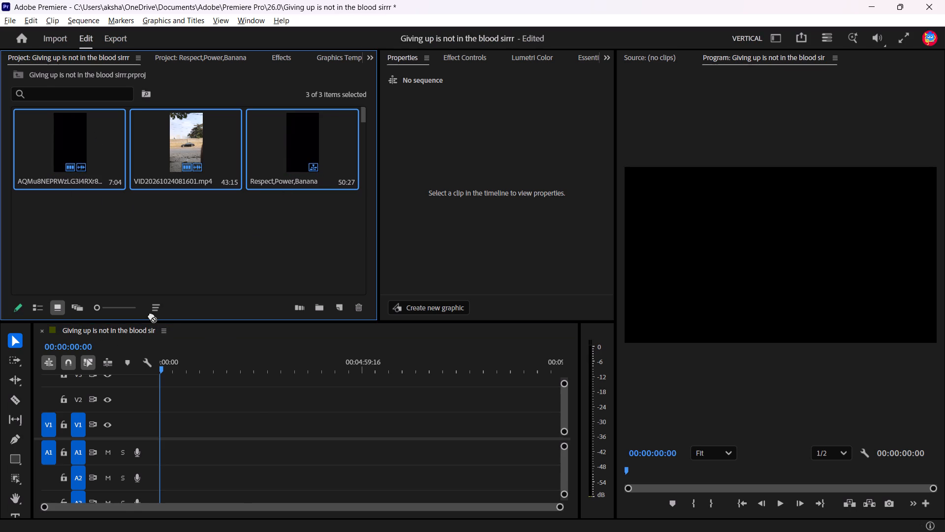
drag(151, 315, 189, 432)
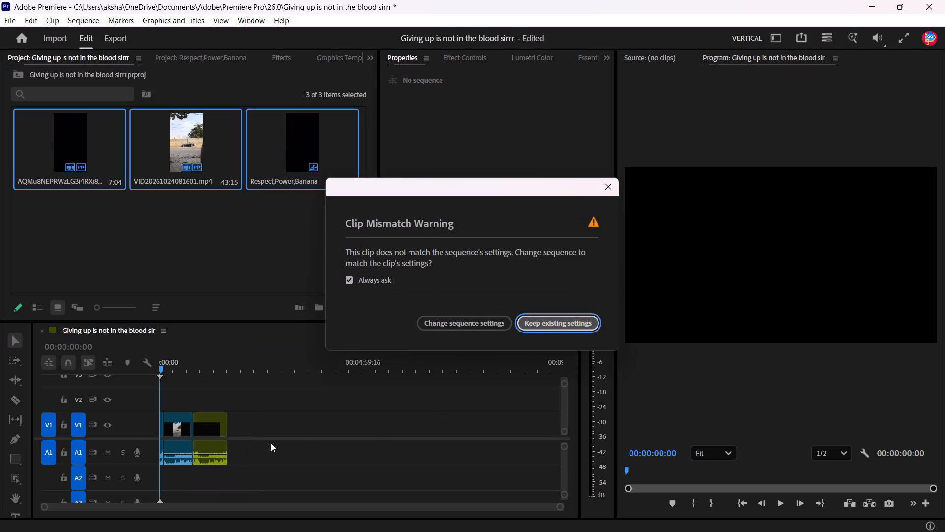
click(450, 326)
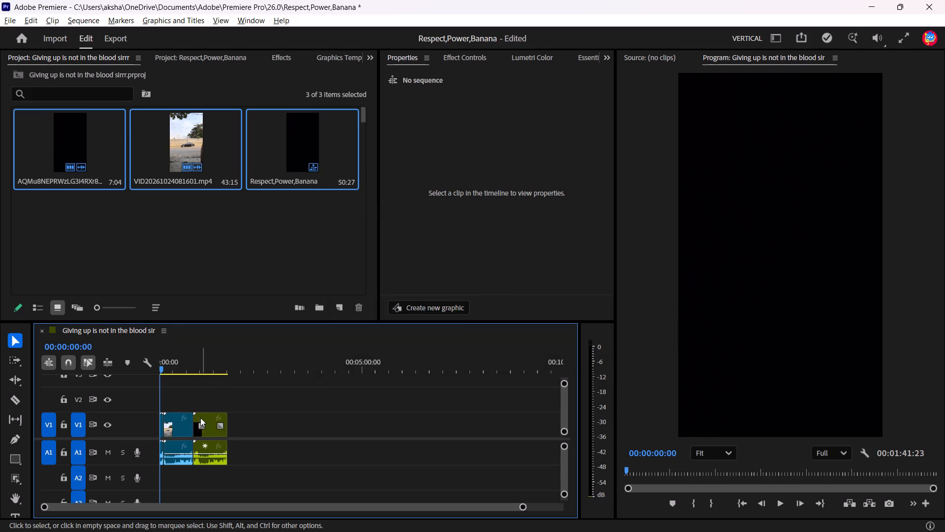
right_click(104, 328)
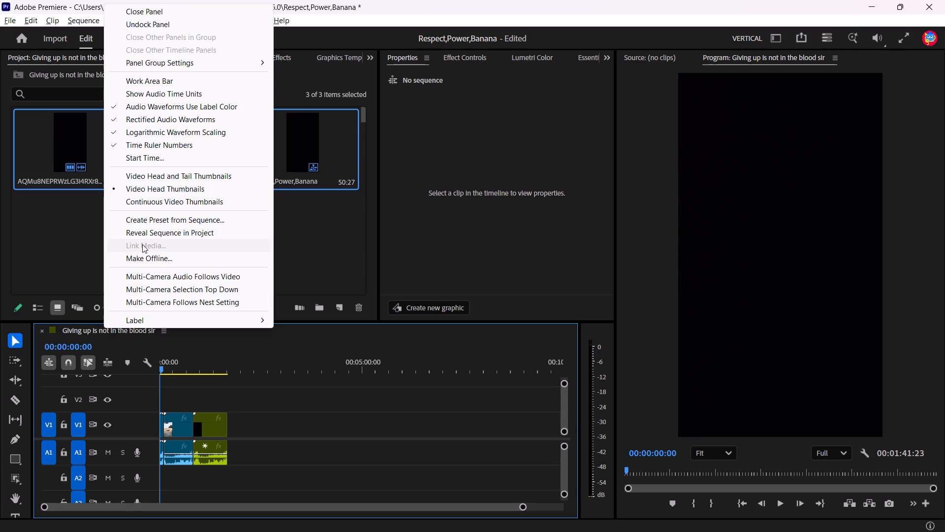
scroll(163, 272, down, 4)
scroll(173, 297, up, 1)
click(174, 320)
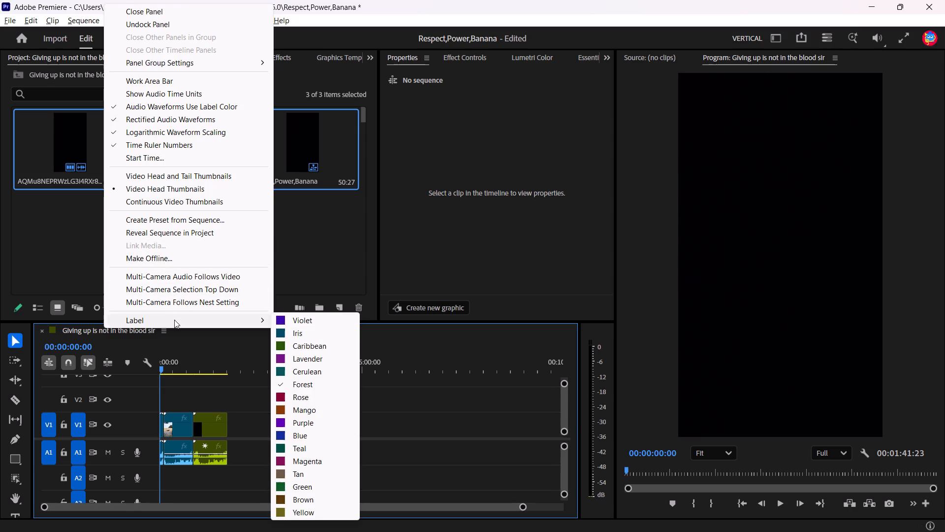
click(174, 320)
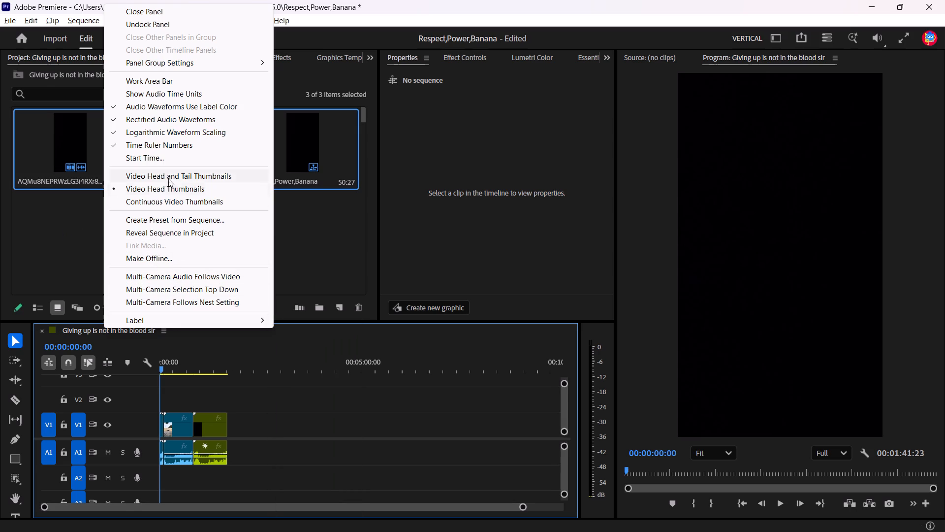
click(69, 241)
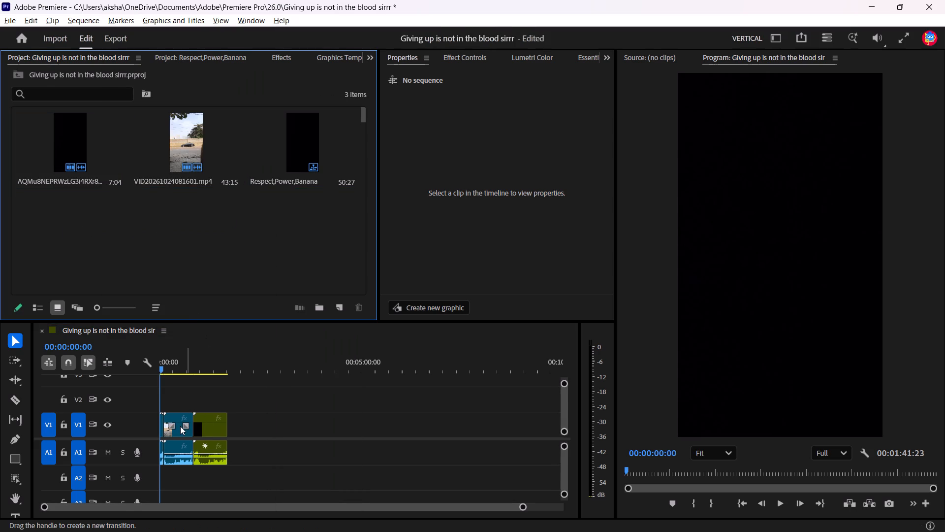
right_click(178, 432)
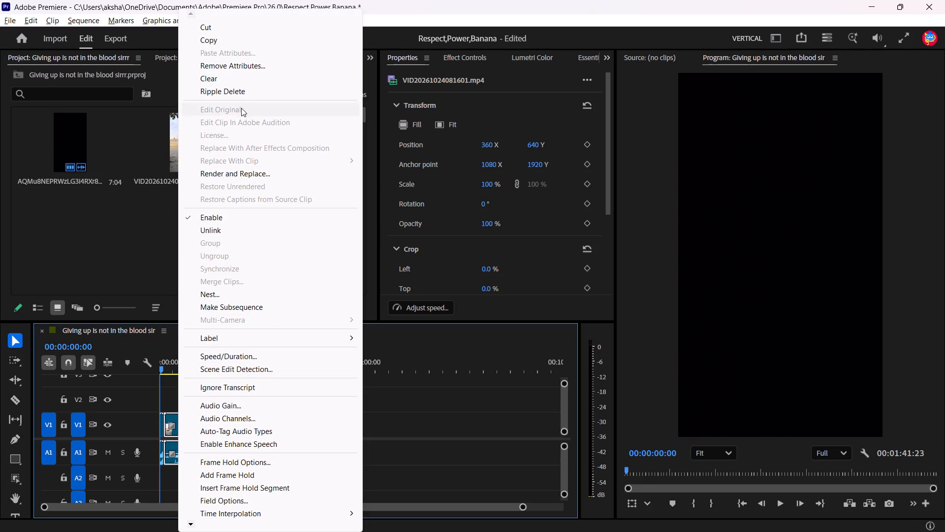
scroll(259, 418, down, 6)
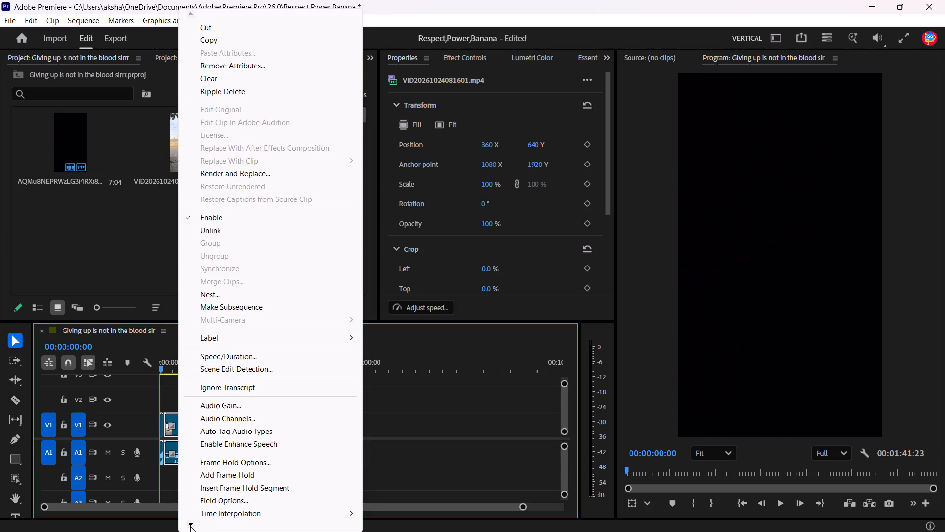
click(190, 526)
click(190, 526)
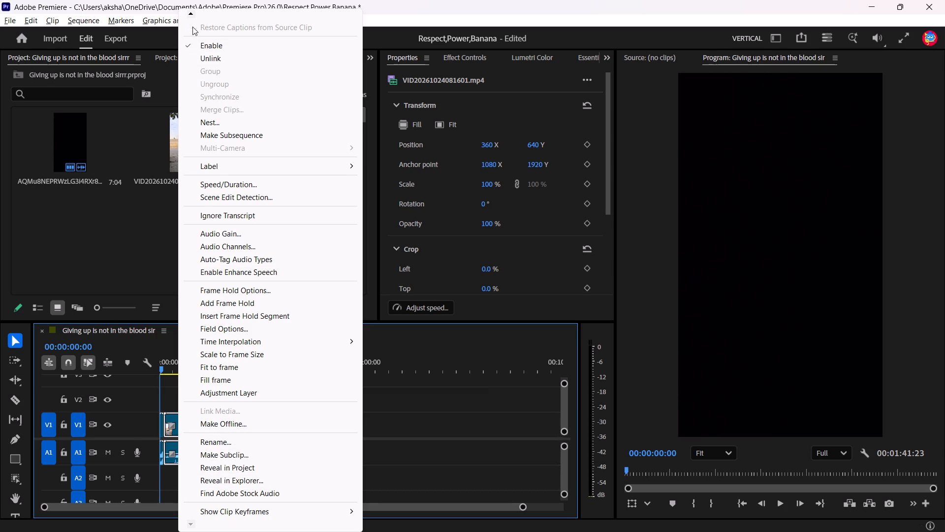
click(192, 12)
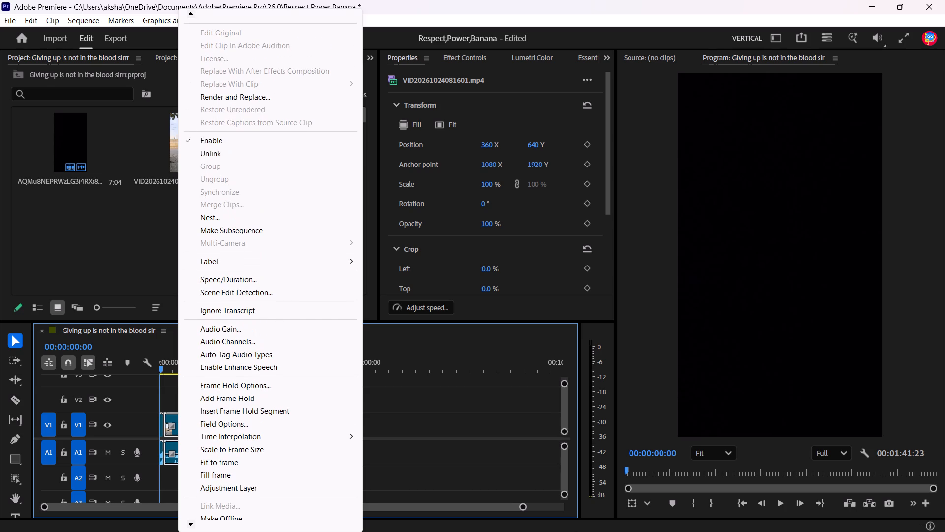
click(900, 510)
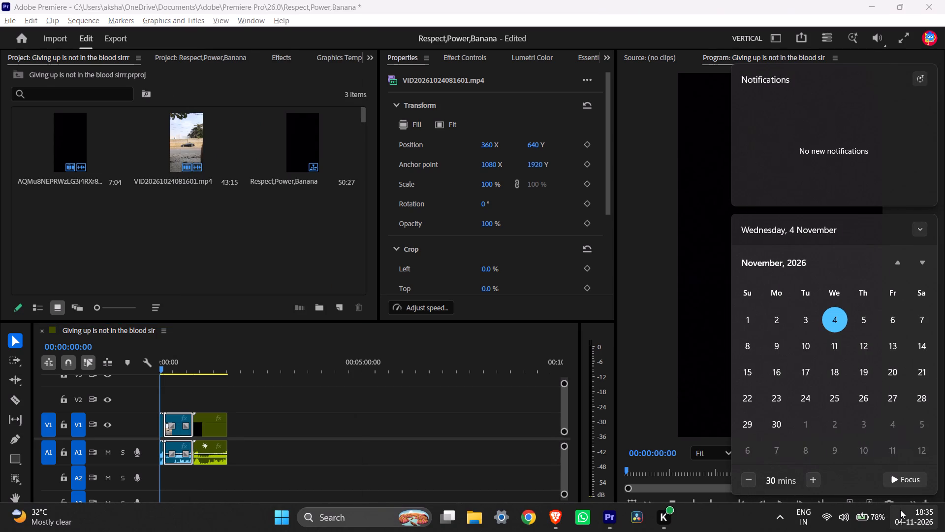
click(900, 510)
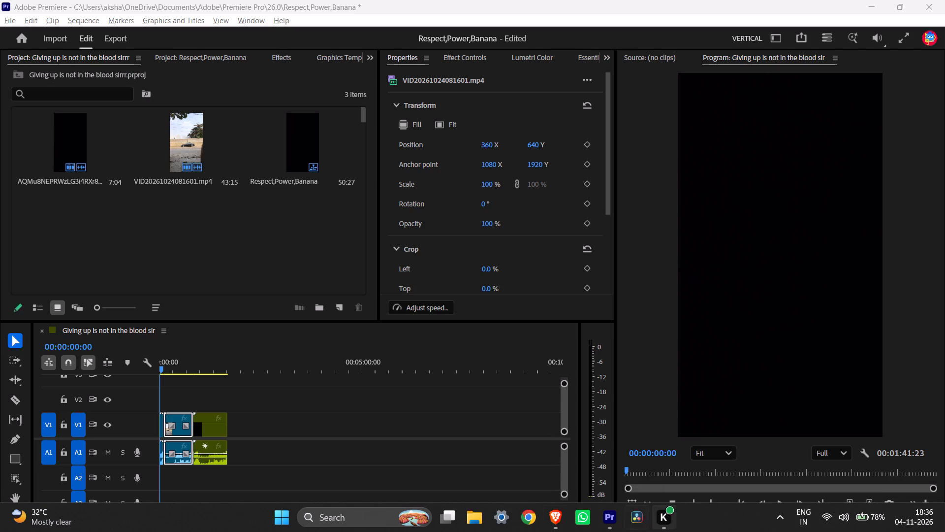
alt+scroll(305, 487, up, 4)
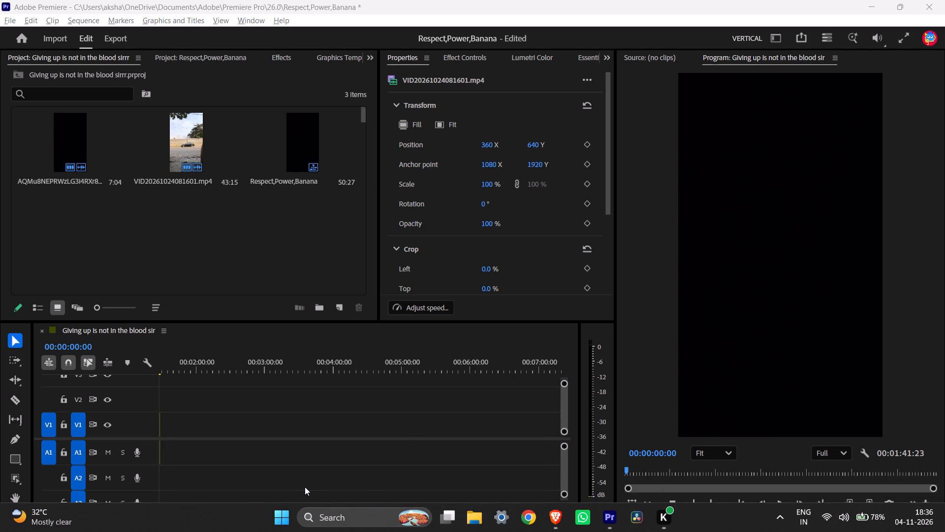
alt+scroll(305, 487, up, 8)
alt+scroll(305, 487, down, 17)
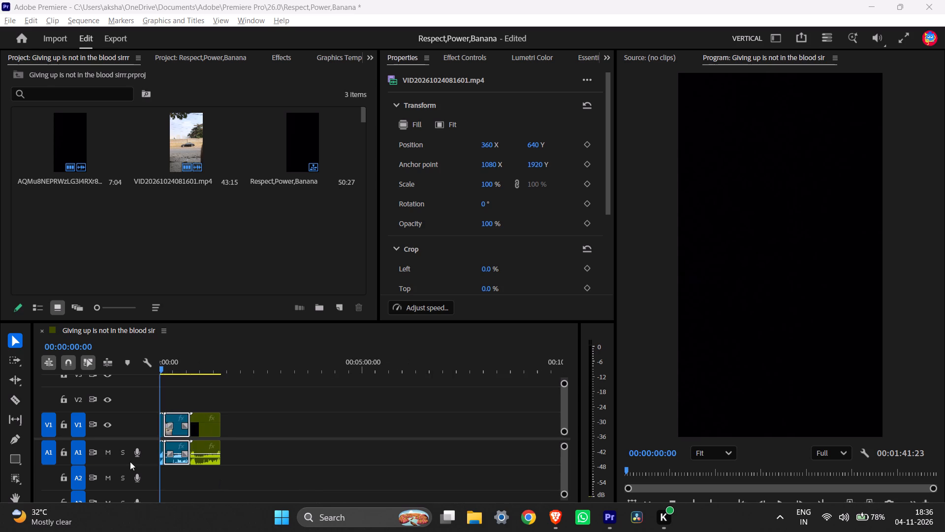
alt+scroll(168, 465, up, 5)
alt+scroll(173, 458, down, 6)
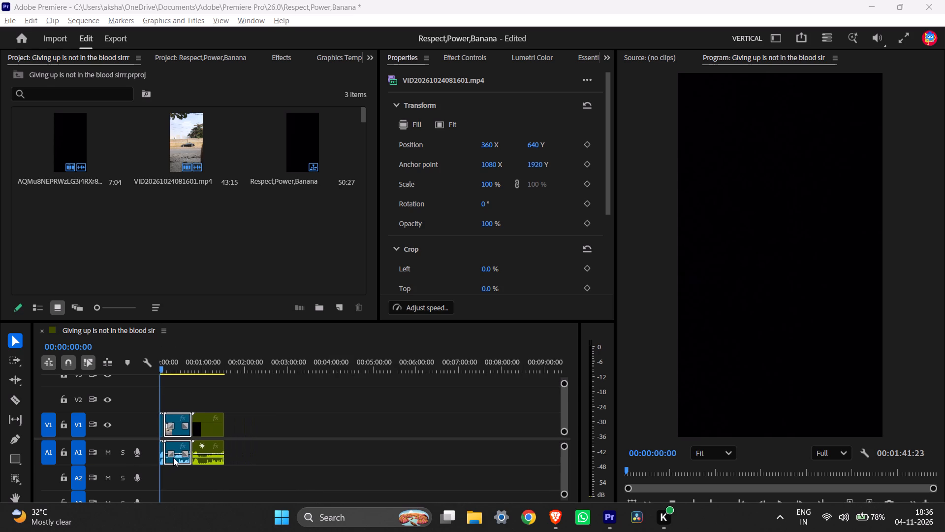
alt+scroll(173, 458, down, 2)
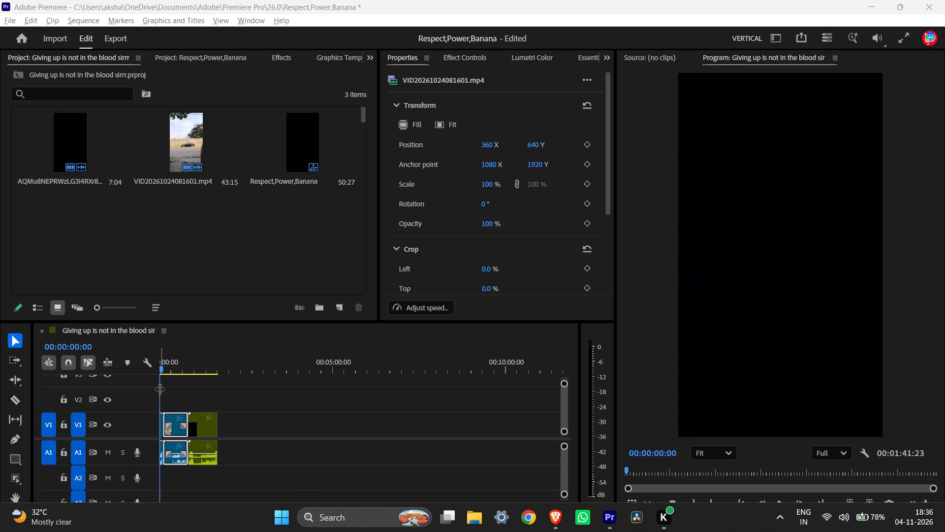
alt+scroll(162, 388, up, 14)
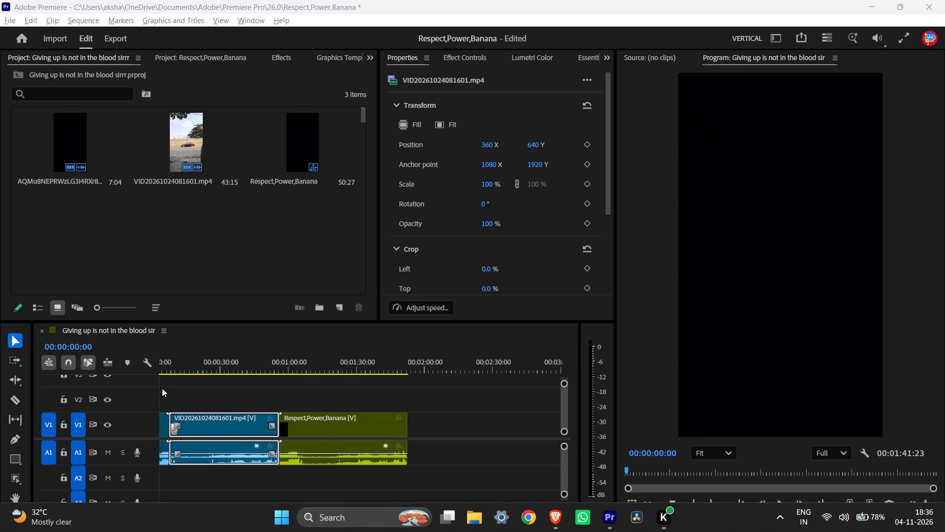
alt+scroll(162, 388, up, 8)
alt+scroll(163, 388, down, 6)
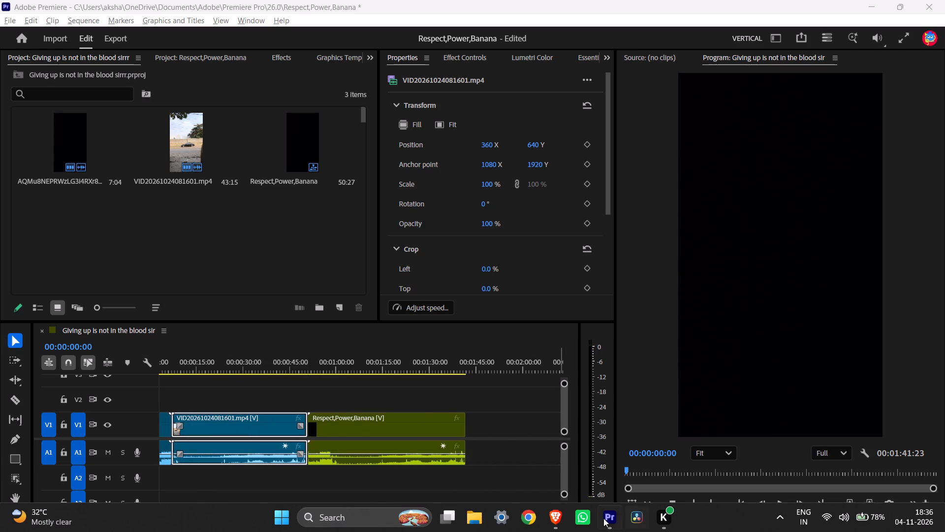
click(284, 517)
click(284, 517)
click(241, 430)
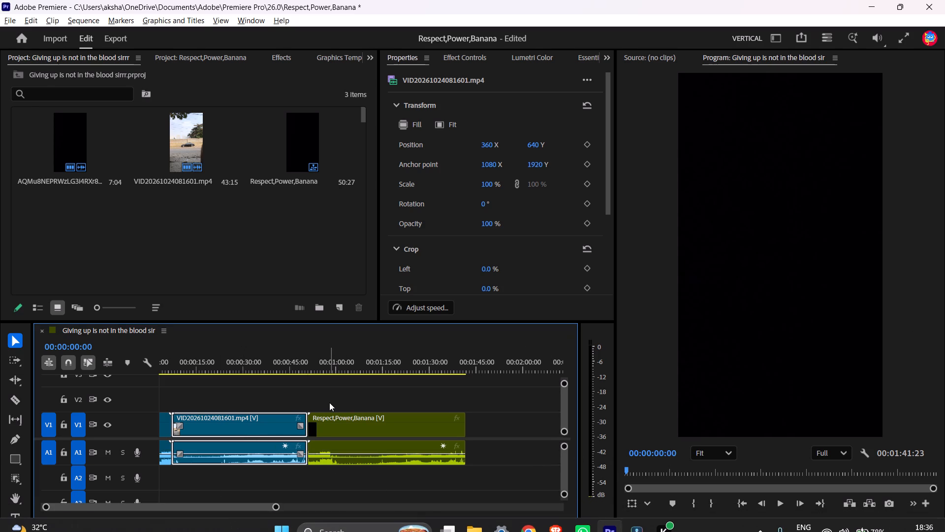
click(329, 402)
Fit the placed clips in the timeline view and play the sequence from its start to review them.
drag(273, 505, 249, 507)
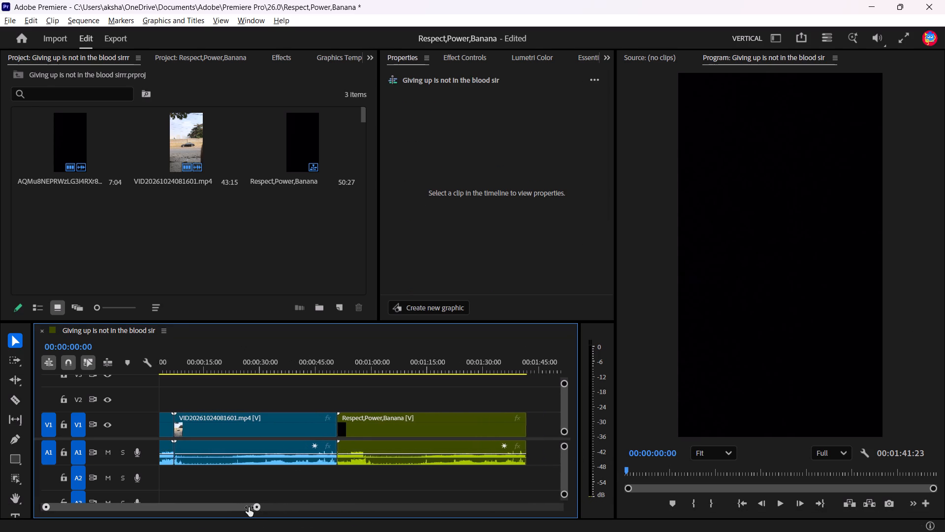
drag(249, 507, 246, 510)
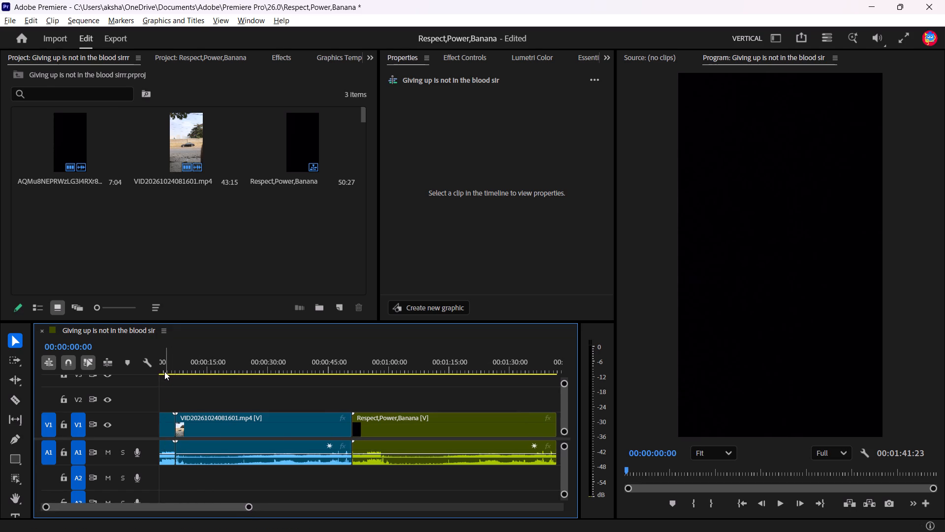
drag(164, 349, 132, 347)
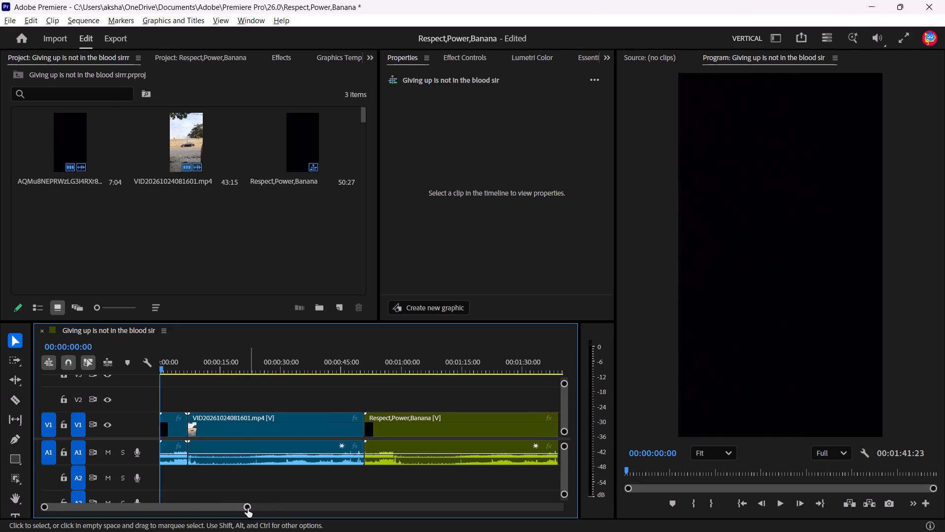
drag(243, 508, 238, 508)
drag(246, 508, 254, 508)
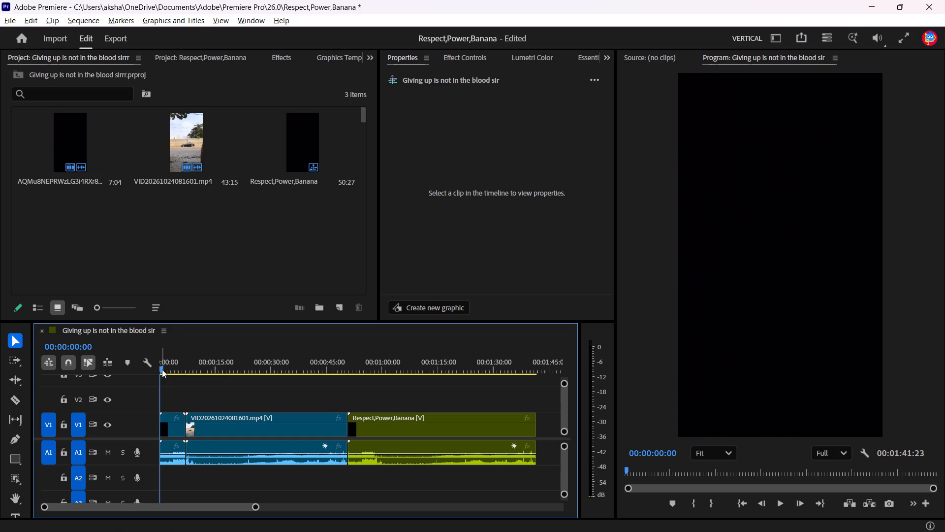
drag(162, 369, 120, 373)
click(181, 364)
drag(177, 365, 120, 369)
drag(120, 369, 86, 370)
key(space)
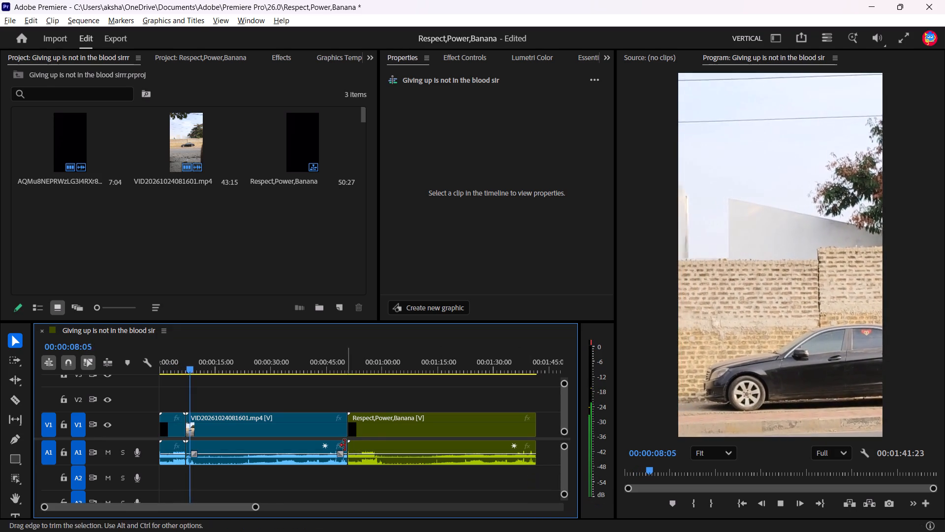
Preview the nested Respect,Power,Banana clip at the end of the timeline and delete it from tracks V1 and A1.
drag(192, 370, 395, 376)
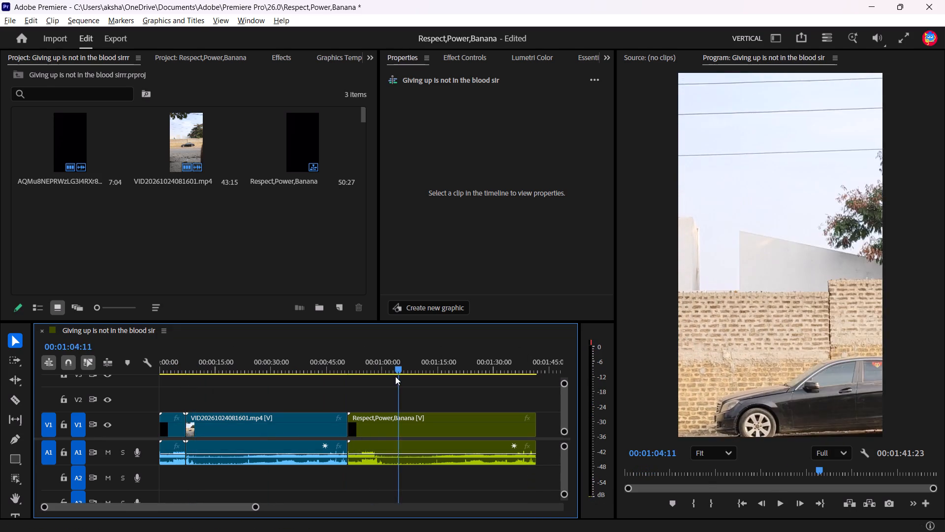
drag(395, 376, 359, 372)
key(space)
key(space)
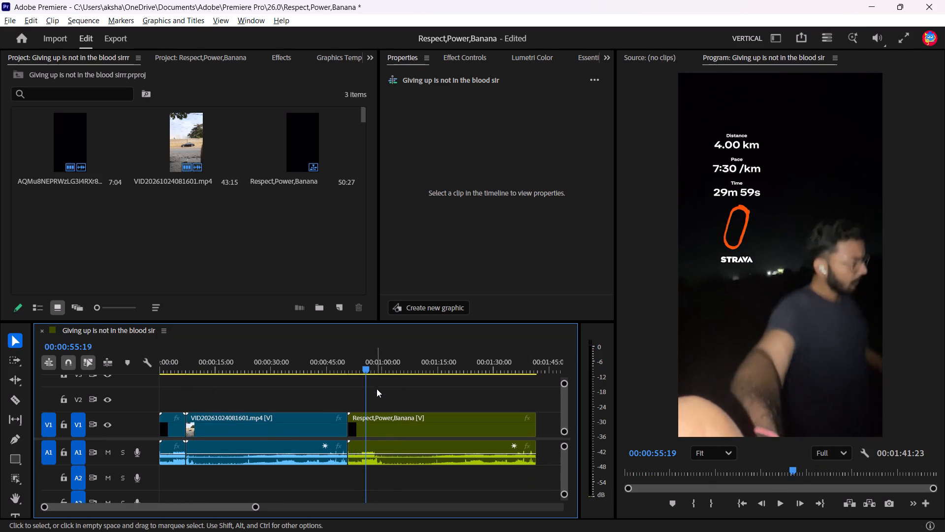
key(space)
key(space)
click(414, 430)
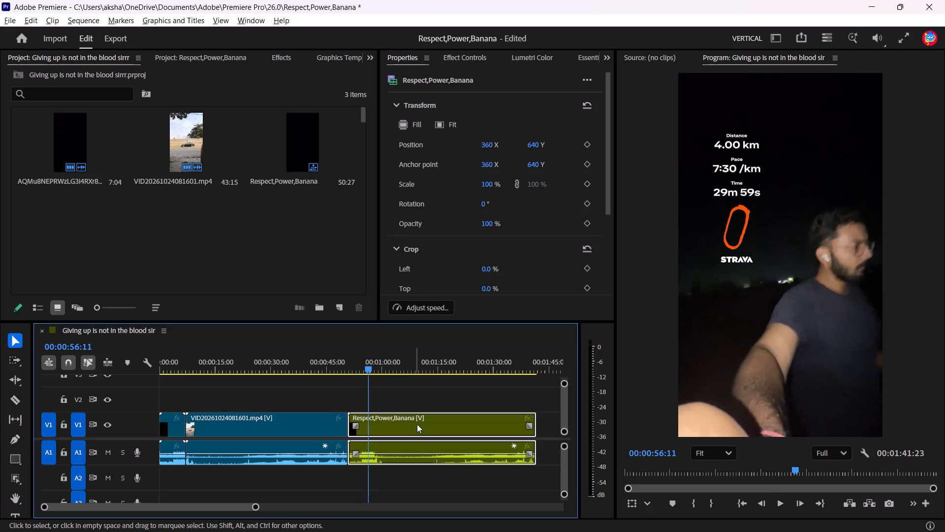
key(Delete)
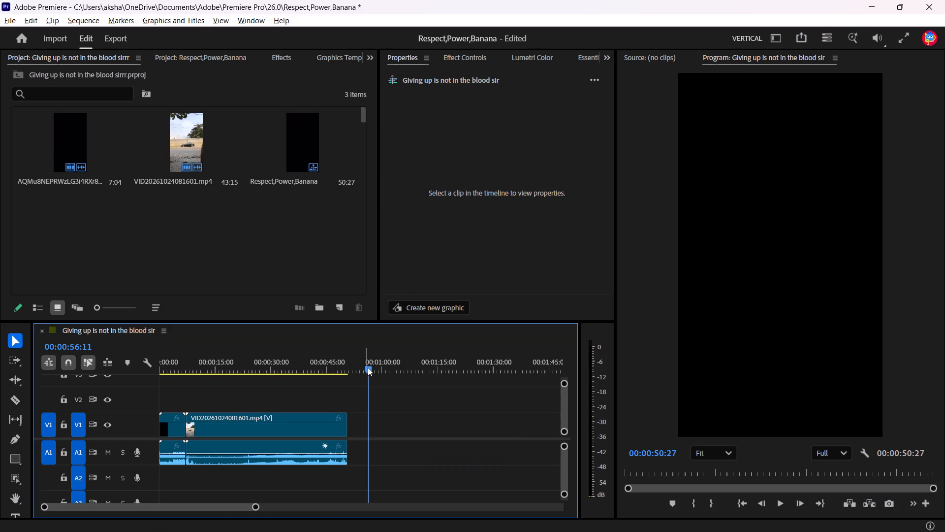
Play the opening clip from the start and park the playhead at 00:00:03:22, the first frame after the red text title.
drag(372, 370, 0, 385)
key(space)
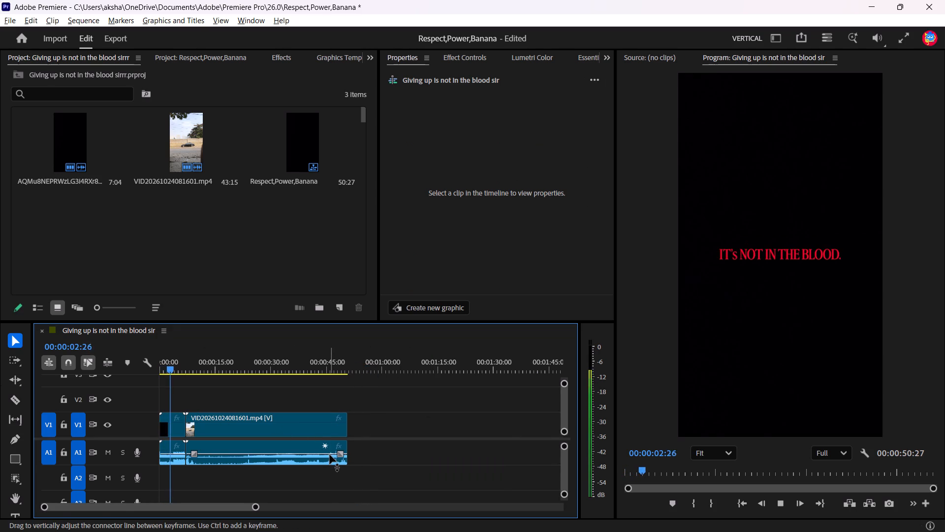
key(space)
drag(256, 507, 183, 515)
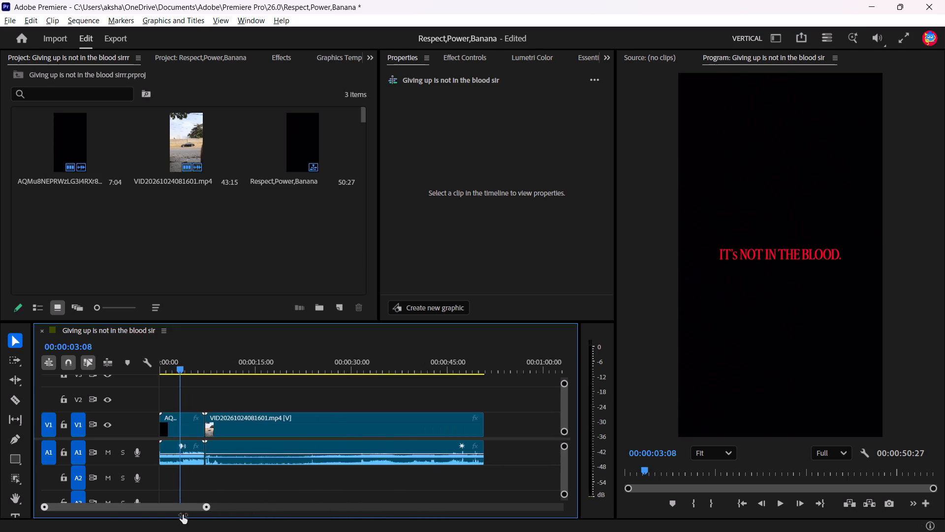
drag(183, 515, 122, 520)
key(space)
key(space)
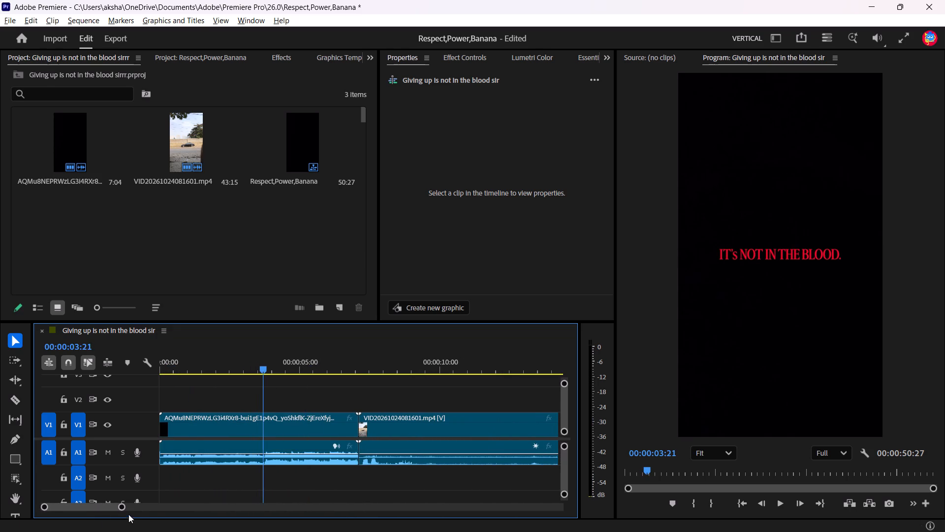
key(space)
key(space)
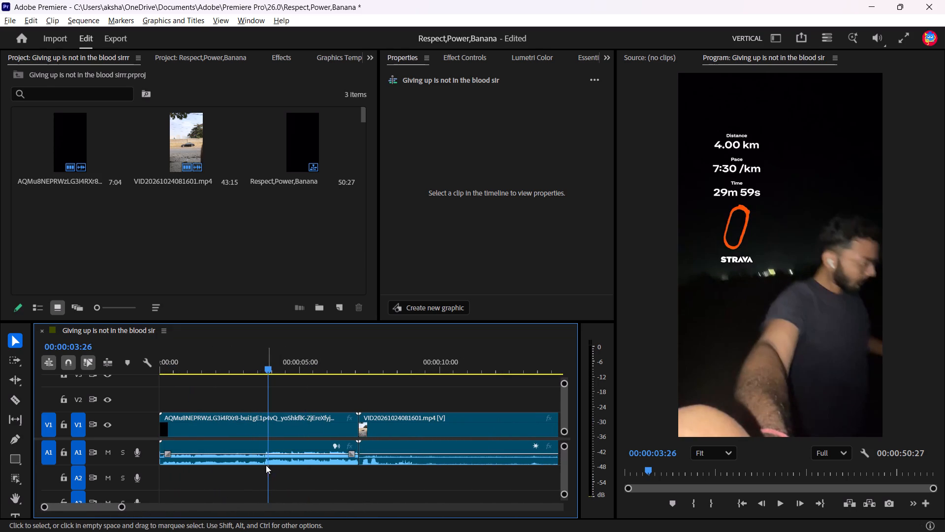
click(268, 368)
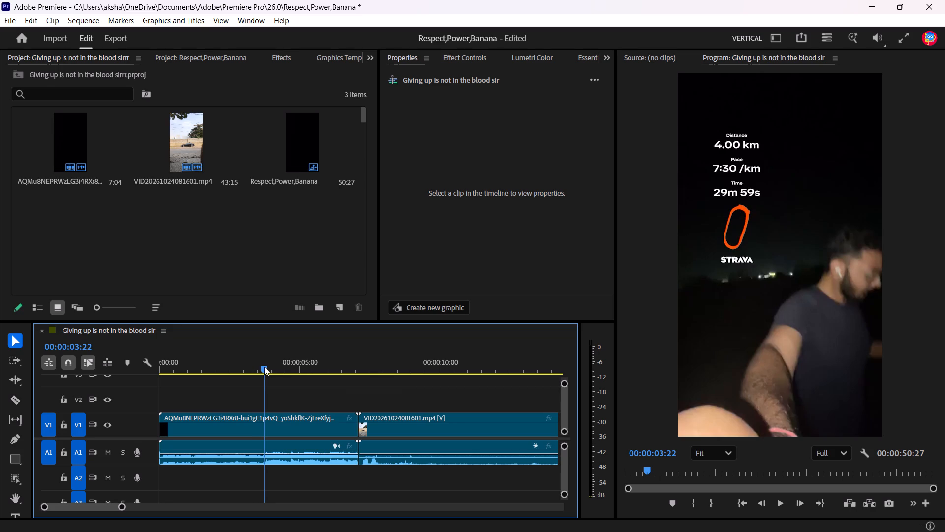
key(Left)
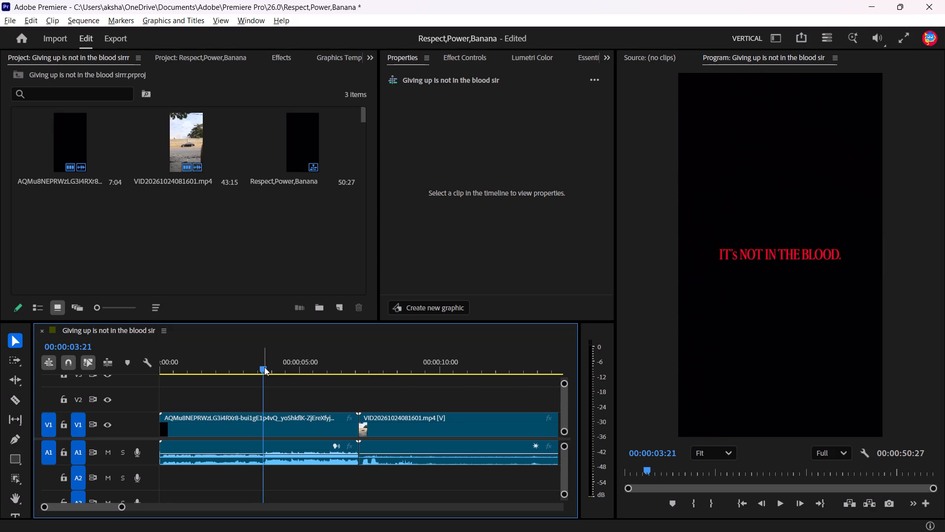
key(Right)
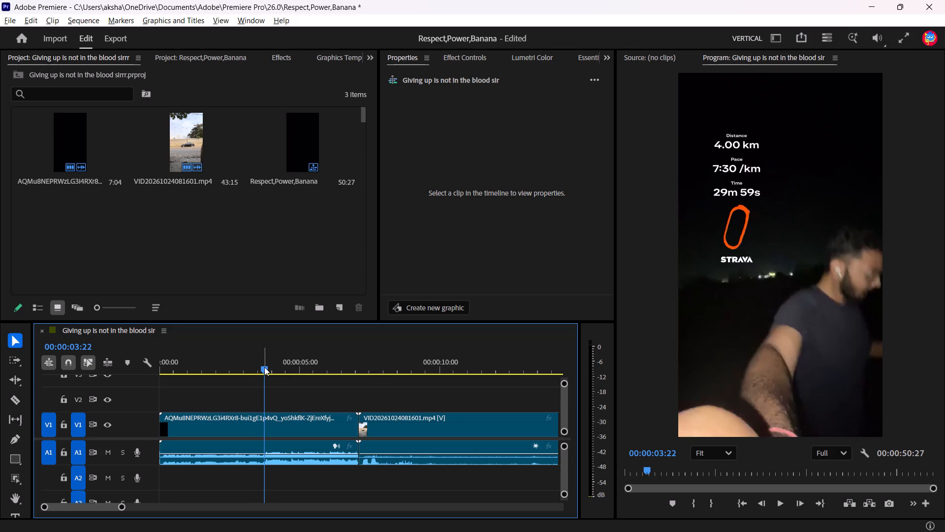
Unlink the video and audio of the opening AQMu8NEPRWzLG3I4RXr8 clip on tracks V1 and A1.
key(c)
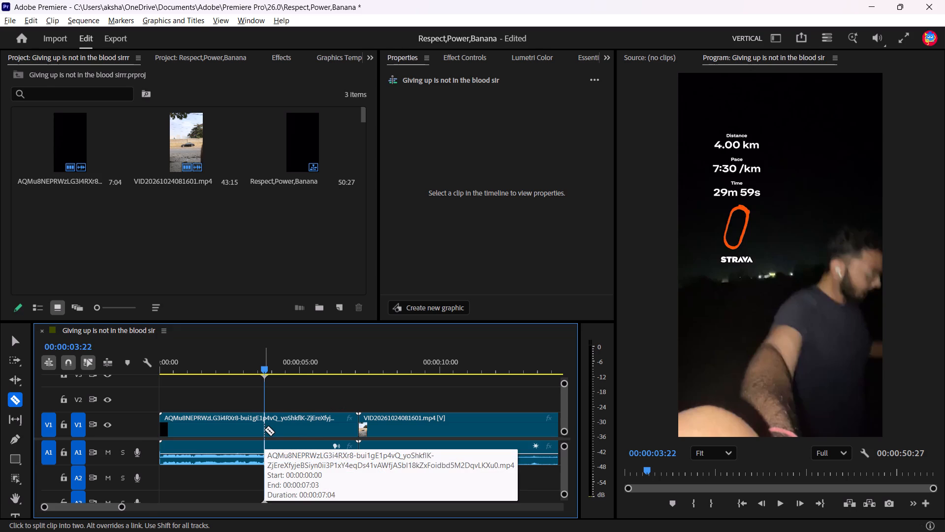
key(v)
right_click(281, 423)
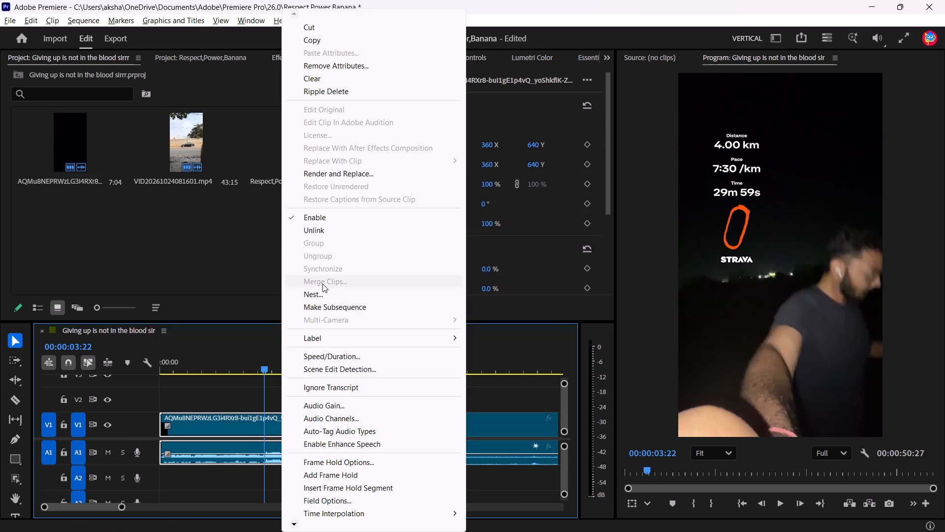
click(318, 232)
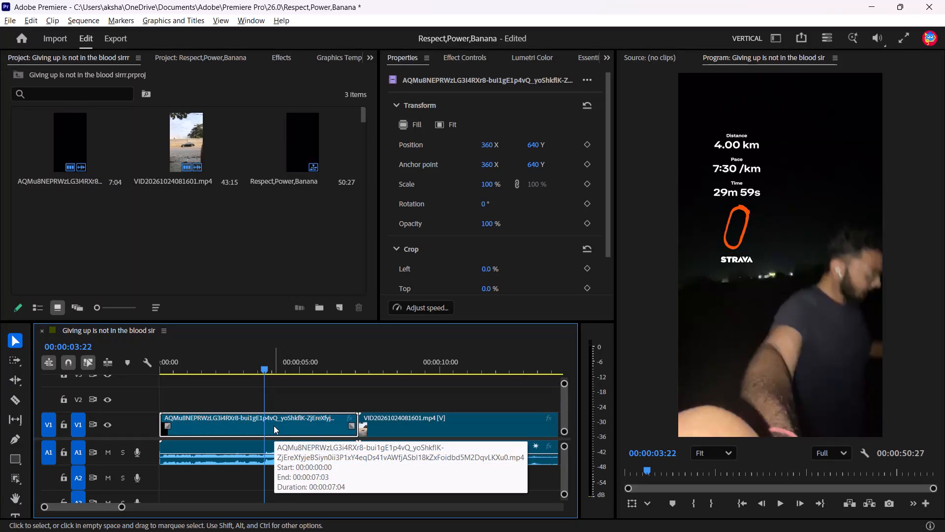
scroll(274, 427, up, 1)
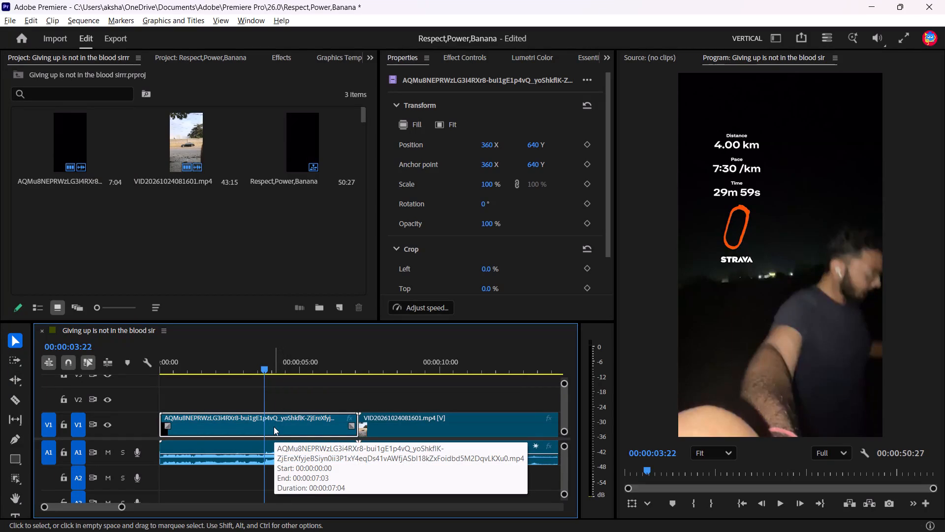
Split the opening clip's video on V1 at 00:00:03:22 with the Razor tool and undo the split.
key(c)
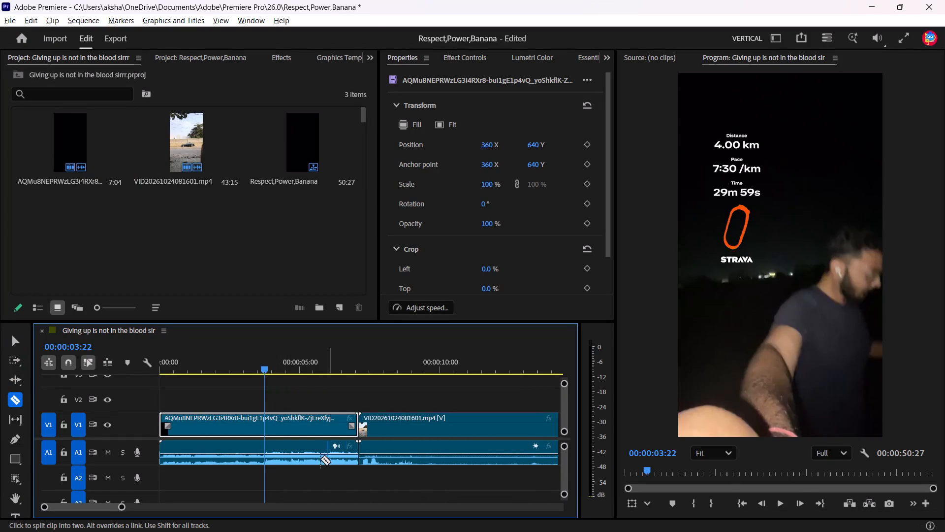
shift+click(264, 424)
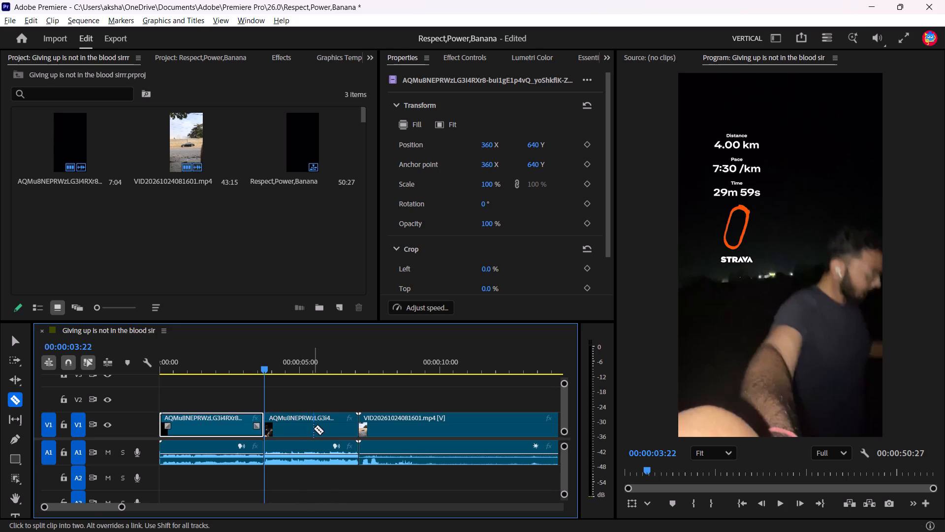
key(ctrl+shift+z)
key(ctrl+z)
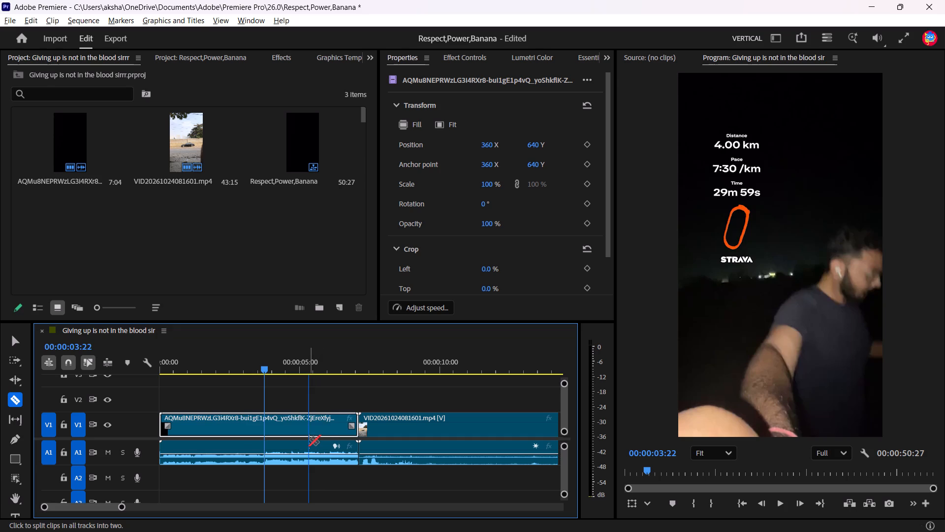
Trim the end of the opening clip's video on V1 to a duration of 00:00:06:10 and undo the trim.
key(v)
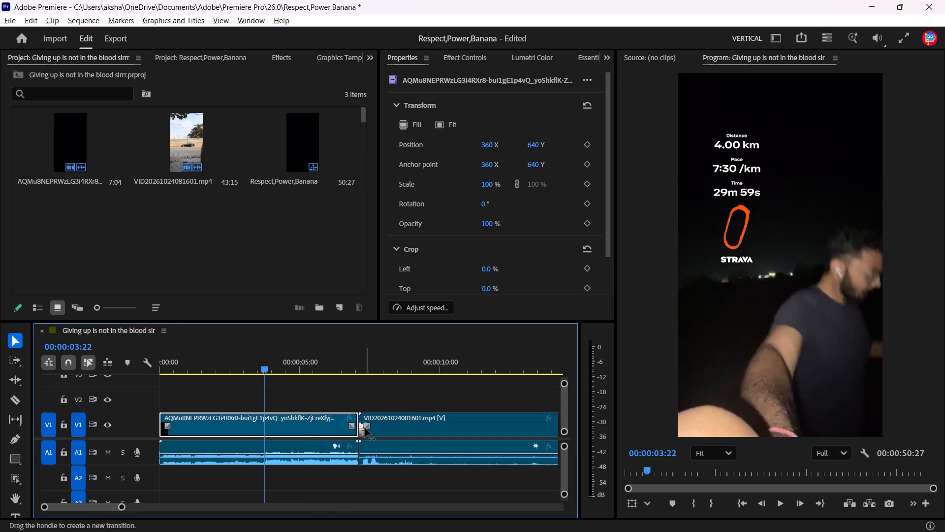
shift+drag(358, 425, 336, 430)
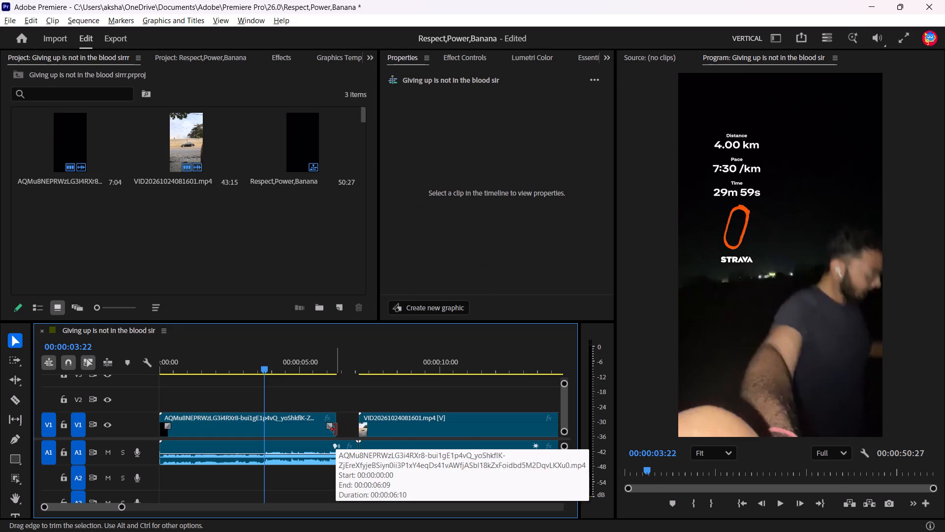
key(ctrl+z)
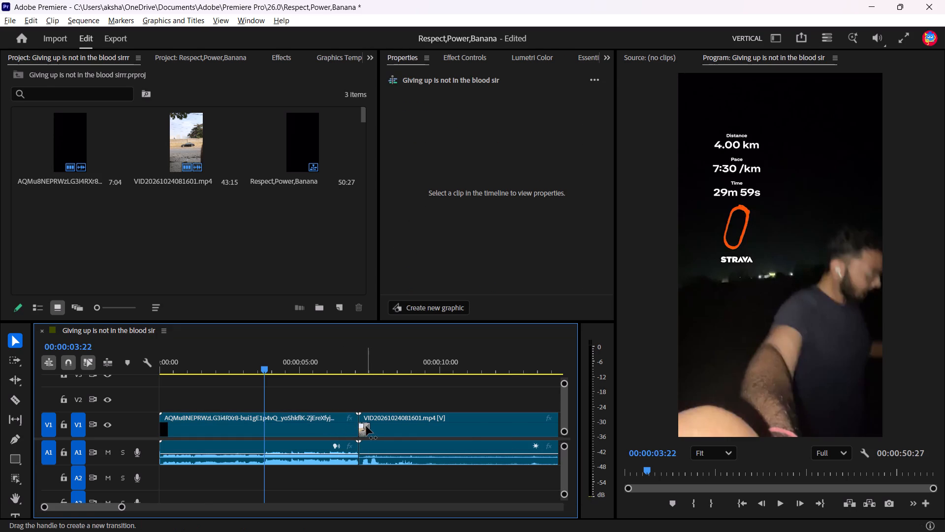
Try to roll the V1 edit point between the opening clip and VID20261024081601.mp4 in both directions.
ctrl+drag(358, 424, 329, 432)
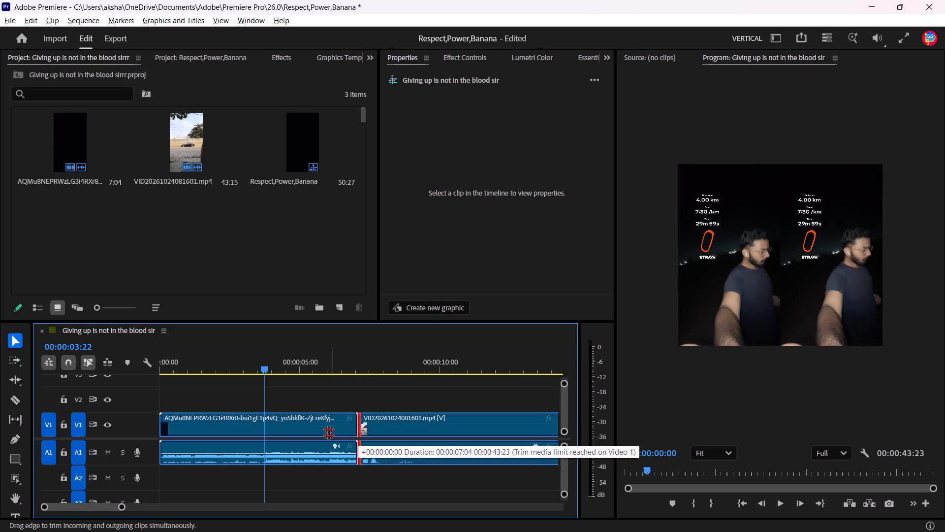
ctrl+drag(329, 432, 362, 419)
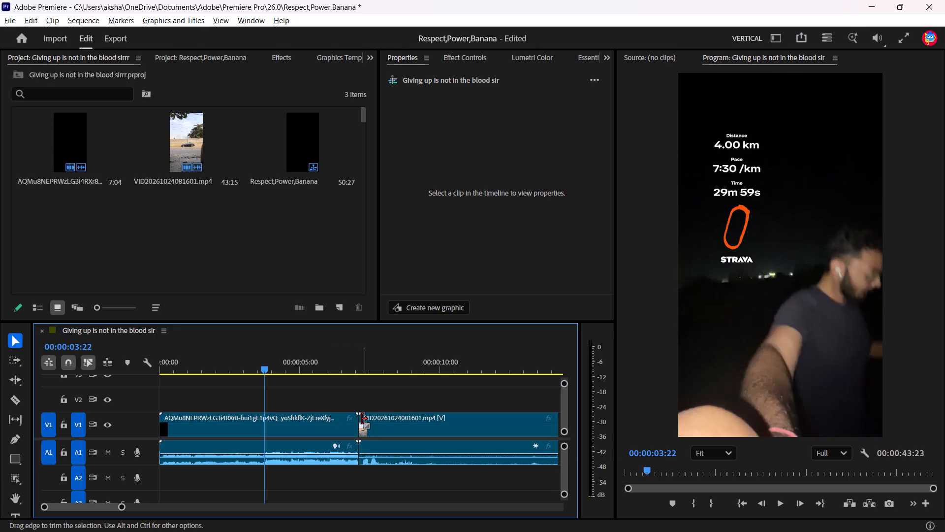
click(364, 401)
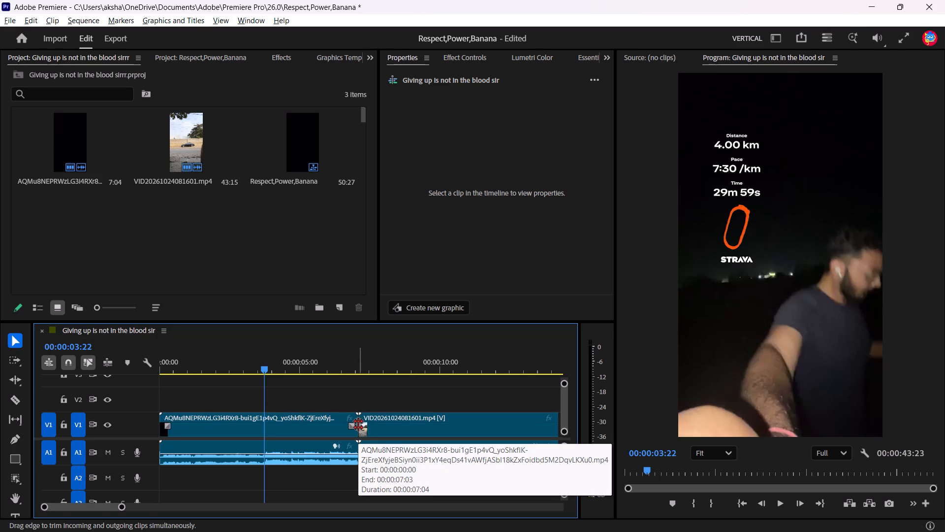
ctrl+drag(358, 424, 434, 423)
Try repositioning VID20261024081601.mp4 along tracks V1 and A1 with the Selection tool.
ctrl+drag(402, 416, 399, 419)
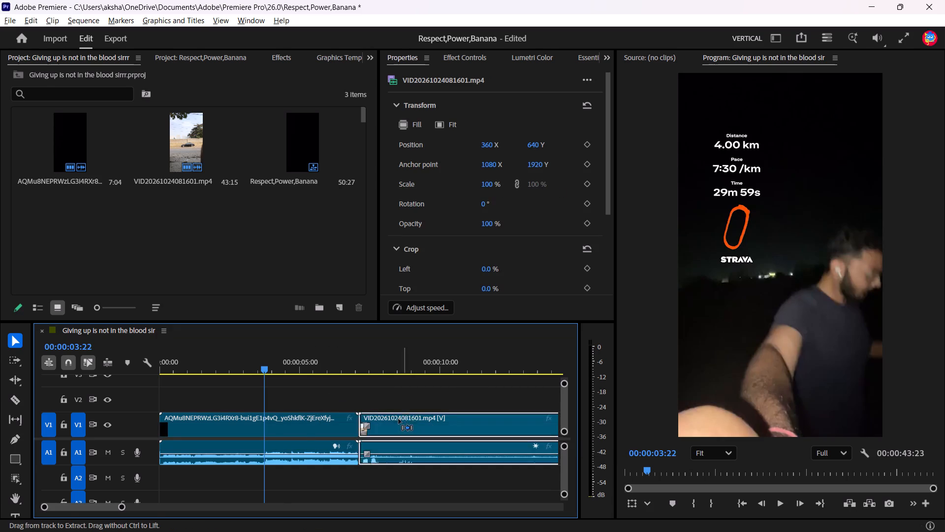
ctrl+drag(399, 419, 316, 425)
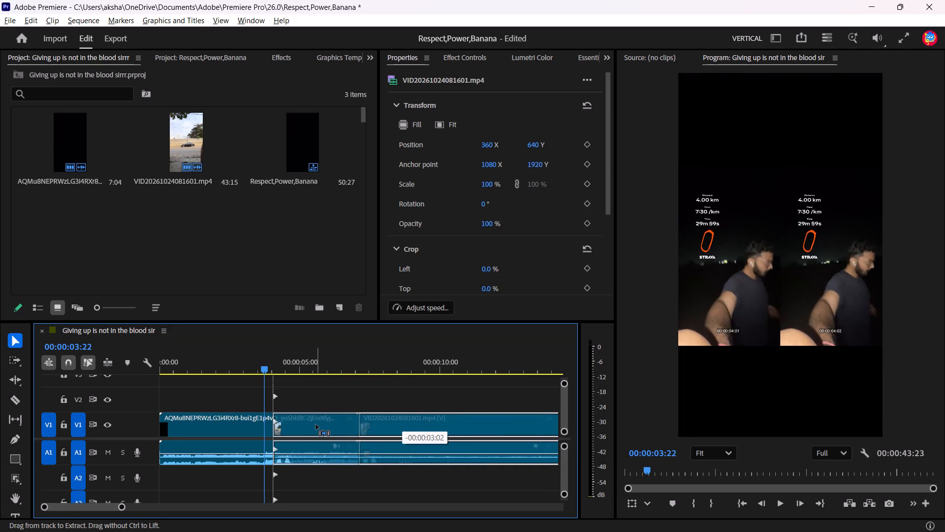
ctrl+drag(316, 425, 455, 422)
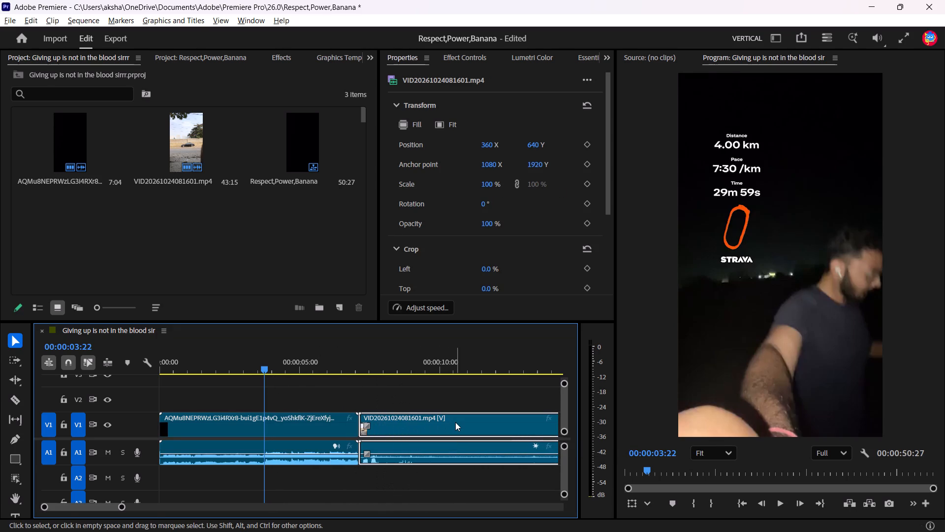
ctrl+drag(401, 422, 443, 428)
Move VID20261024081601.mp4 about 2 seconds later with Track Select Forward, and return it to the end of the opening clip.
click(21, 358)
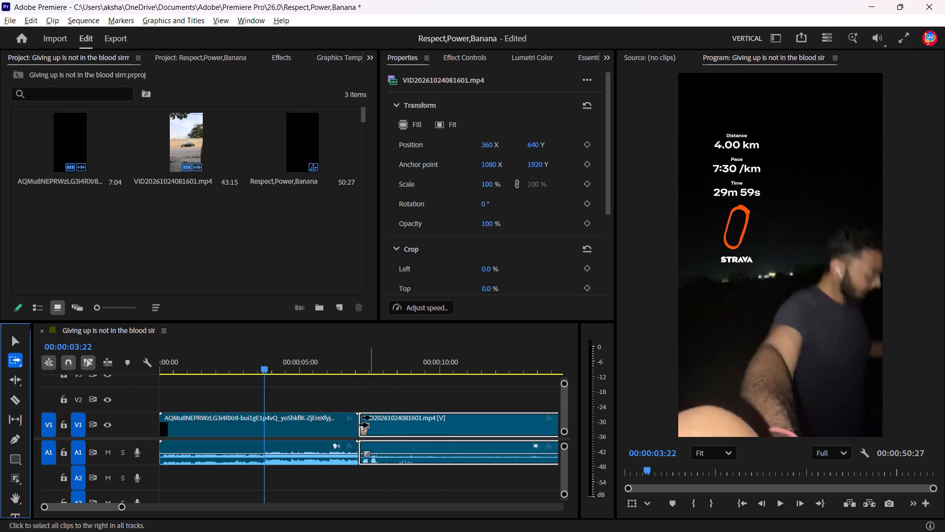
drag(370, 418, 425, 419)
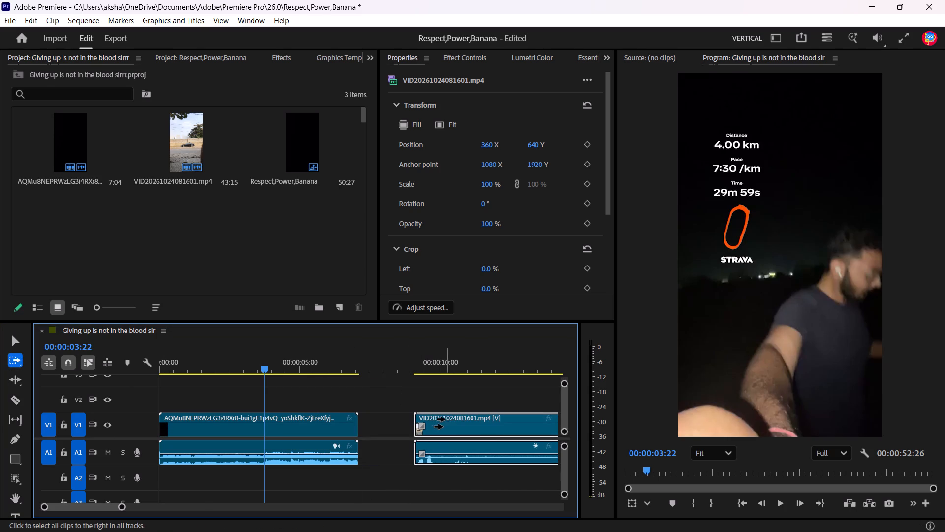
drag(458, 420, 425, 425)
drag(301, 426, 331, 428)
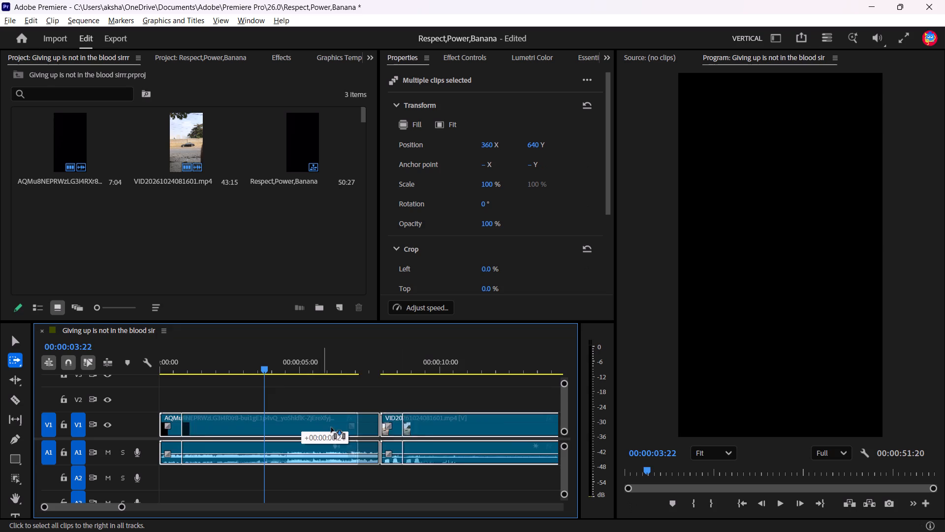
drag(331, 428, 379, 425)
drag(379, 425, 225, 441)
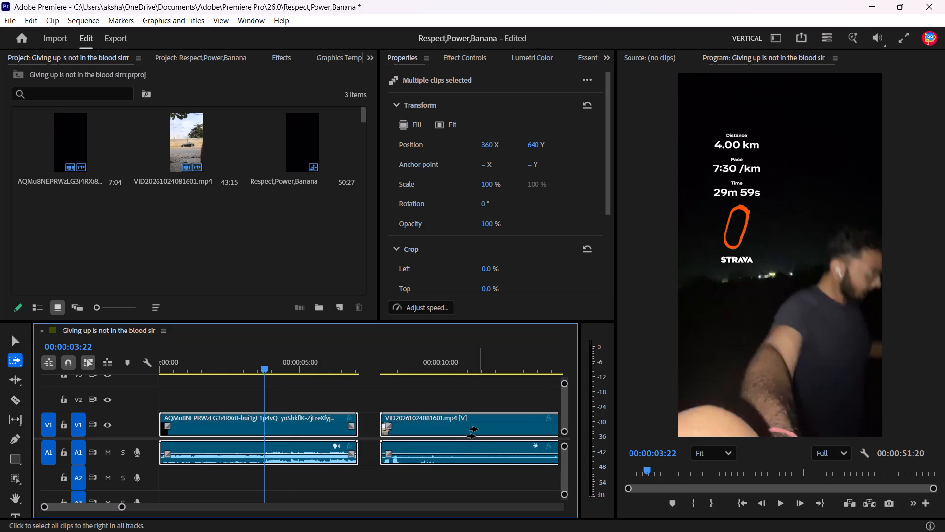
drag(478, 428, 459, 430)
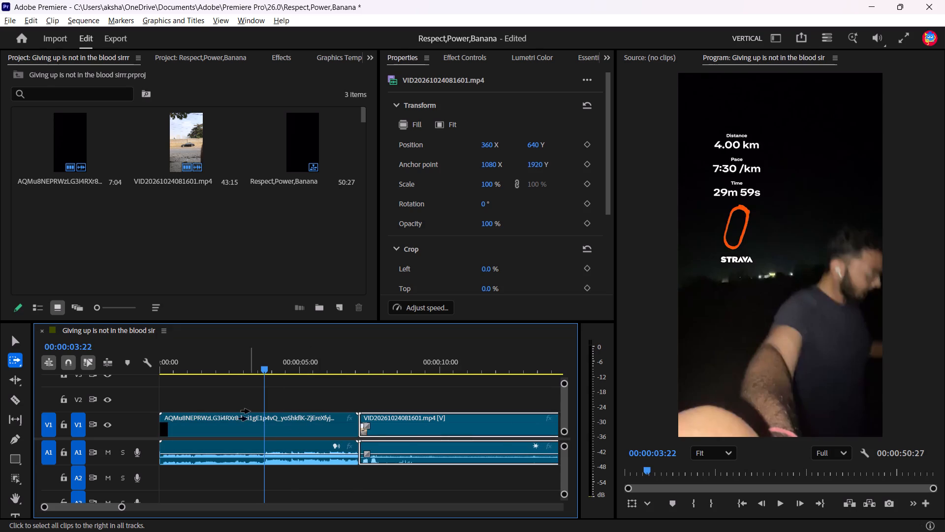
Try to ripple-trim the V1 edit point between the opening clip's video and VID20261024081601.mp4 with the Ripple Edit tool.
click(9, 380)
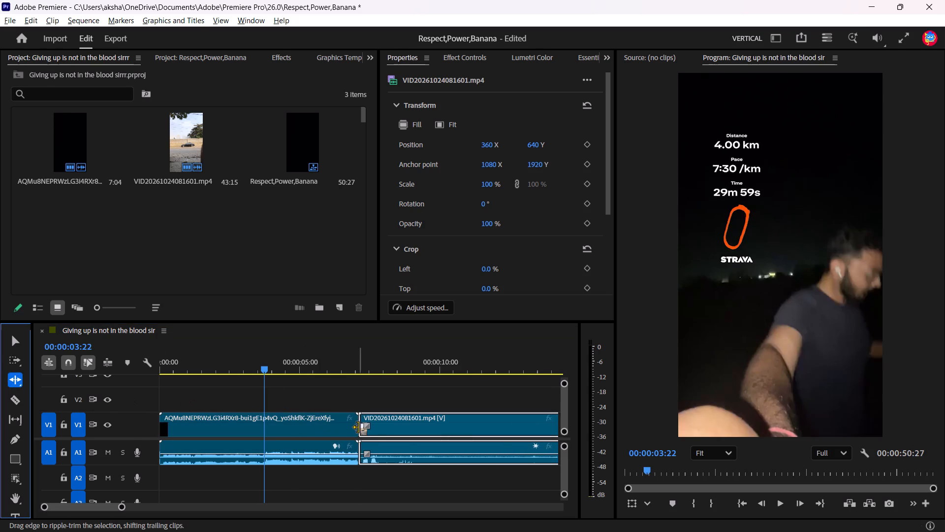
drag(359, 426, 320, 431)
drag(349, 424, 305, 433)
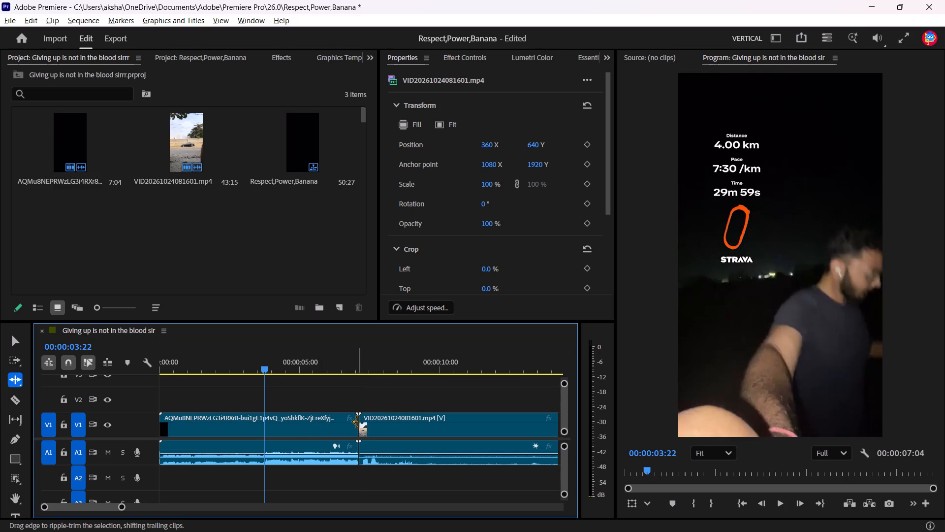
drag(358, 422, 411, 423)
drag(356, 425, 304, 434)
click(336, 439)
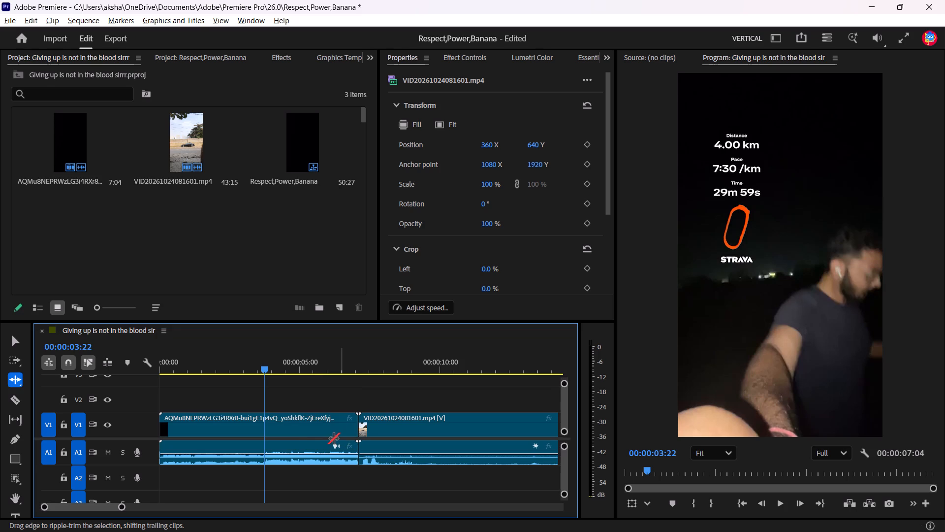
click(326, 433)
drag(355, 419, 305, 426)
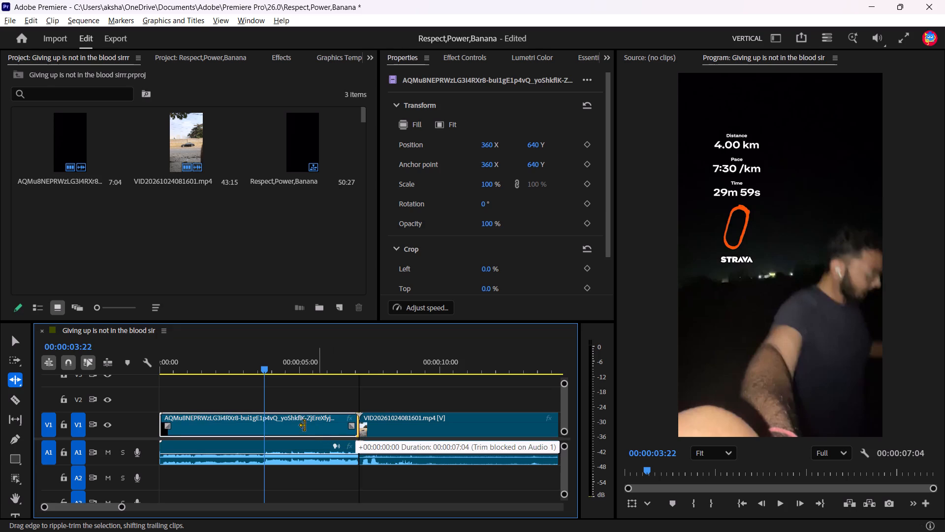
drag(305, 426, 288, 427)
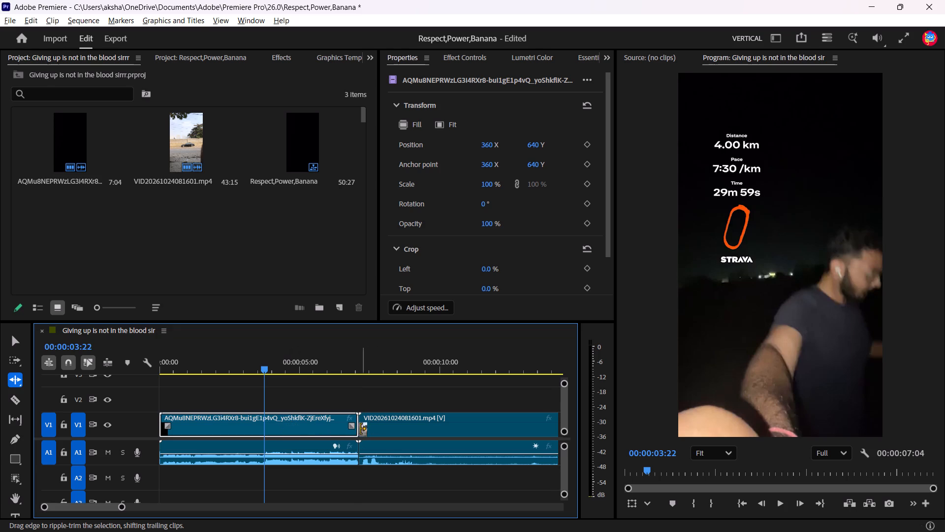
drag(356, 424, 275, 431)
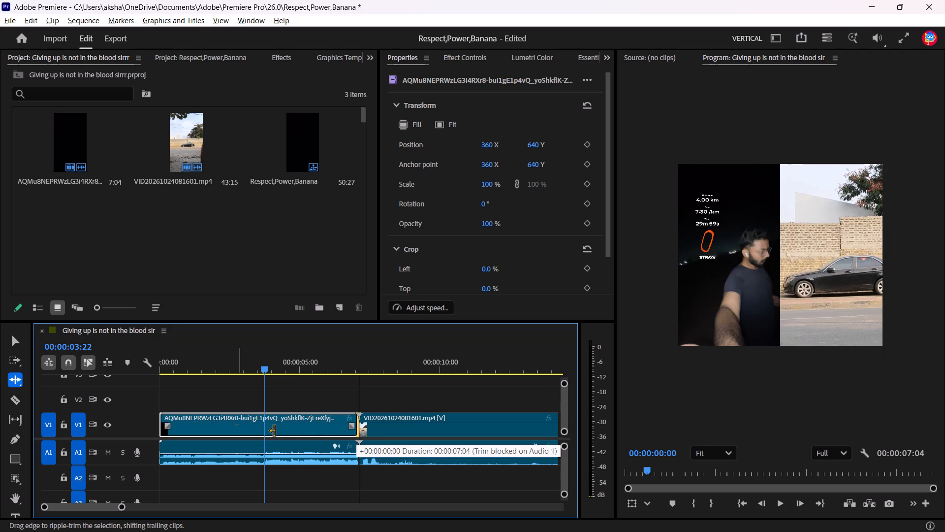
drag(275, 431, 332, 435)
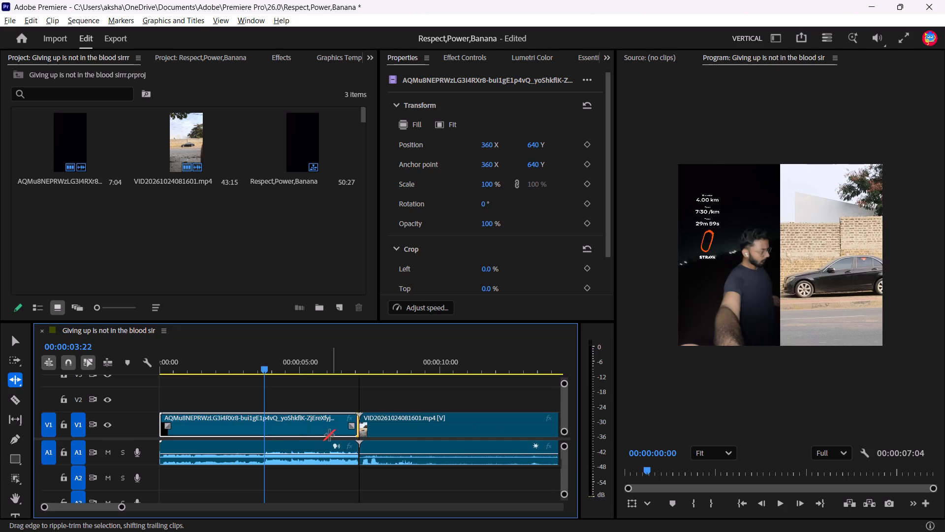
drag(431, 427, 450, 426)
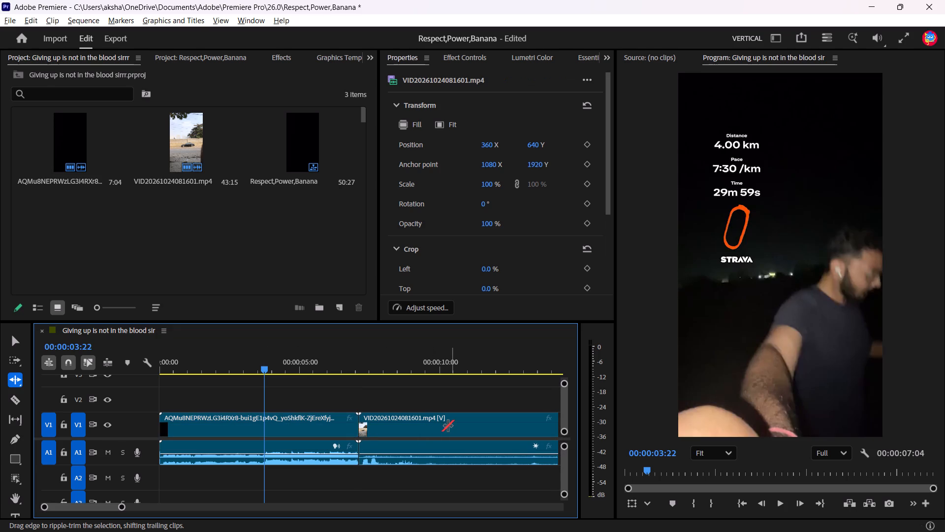
Move VID20261024081601.mp4 about 2 seconds later on V1 and A1, opening a gap after the opening clip.
key(v)
drag(417, 424, 468, 424)
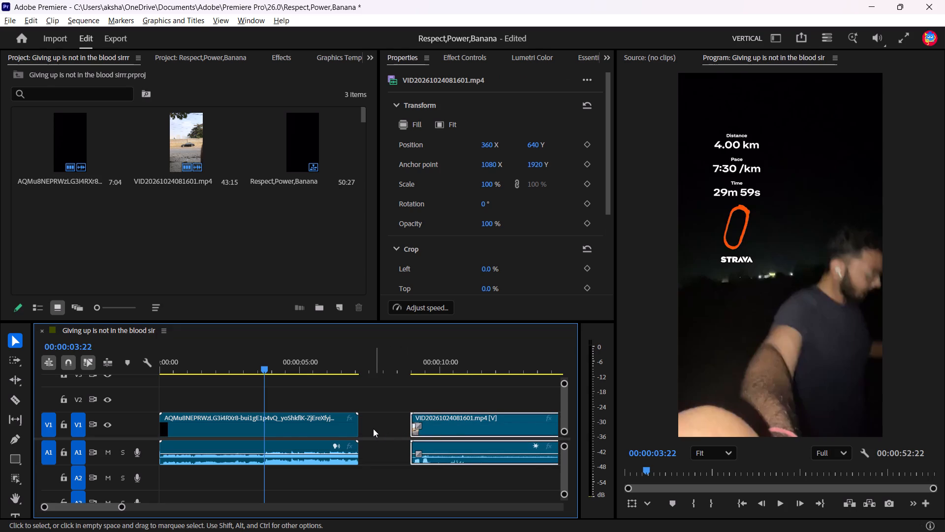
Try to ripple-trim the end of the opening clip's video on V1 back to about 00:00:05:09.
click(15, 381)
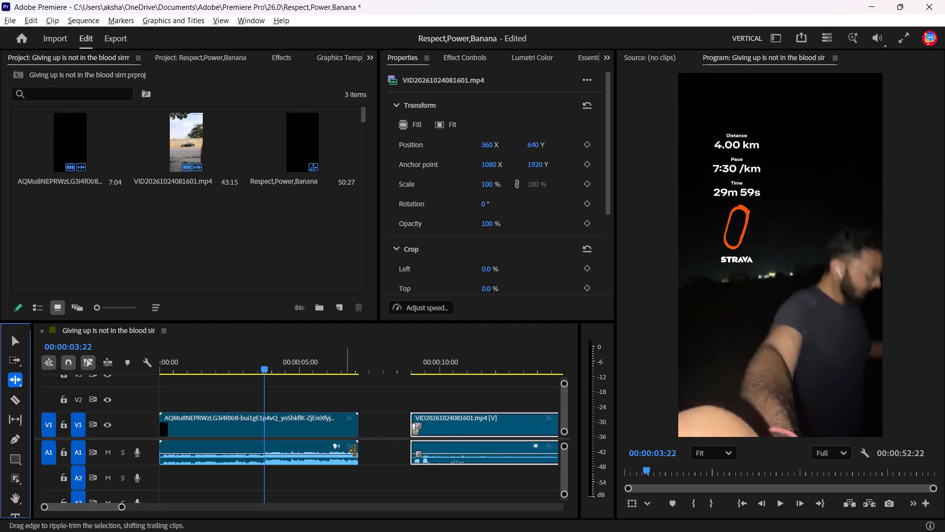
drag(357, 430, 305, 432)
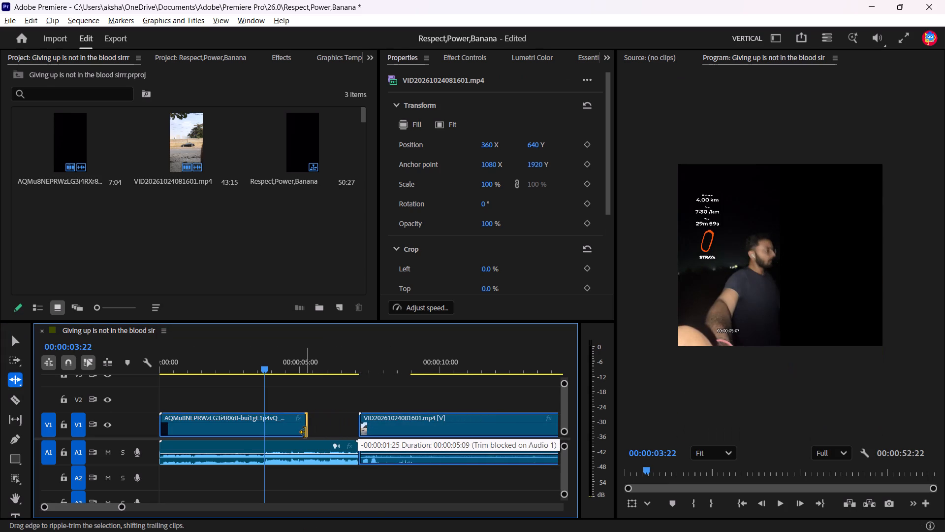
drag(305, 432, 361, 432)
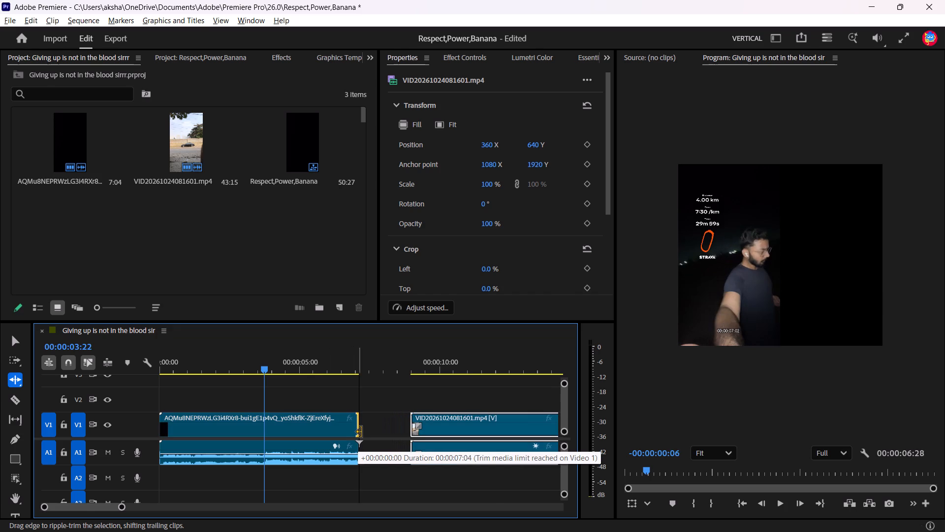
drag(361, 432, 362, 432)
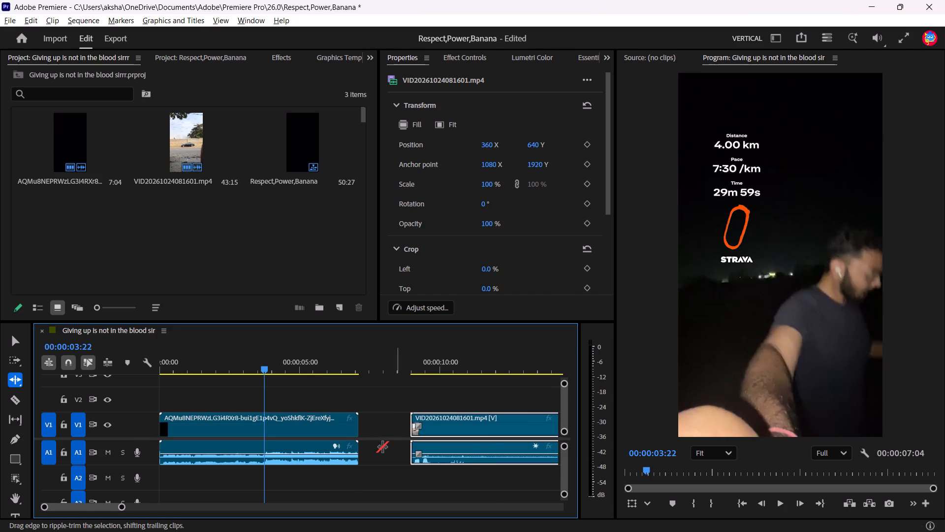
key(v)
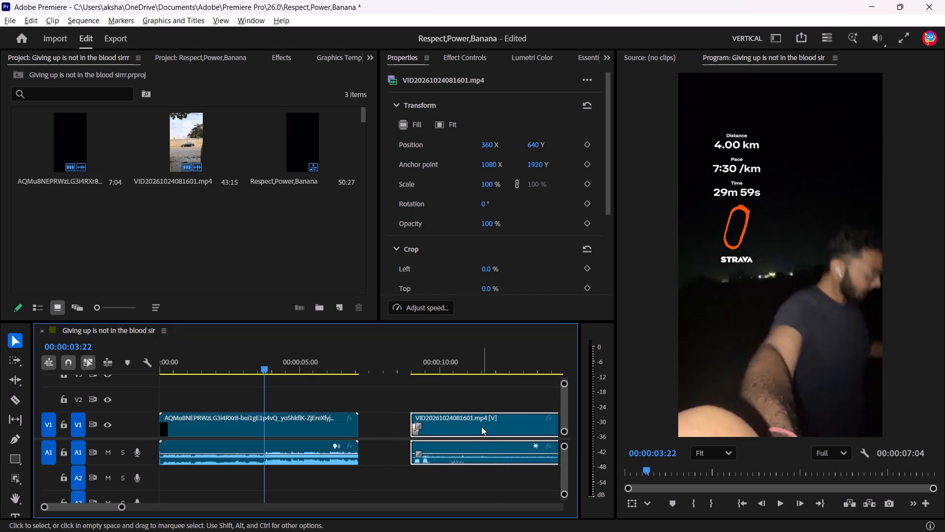
Unlink VID20261024081601.mp4 on the timeline and delete its audio from A1, keeping the video on V1.
right_click(481, 423)
click(511, 231)
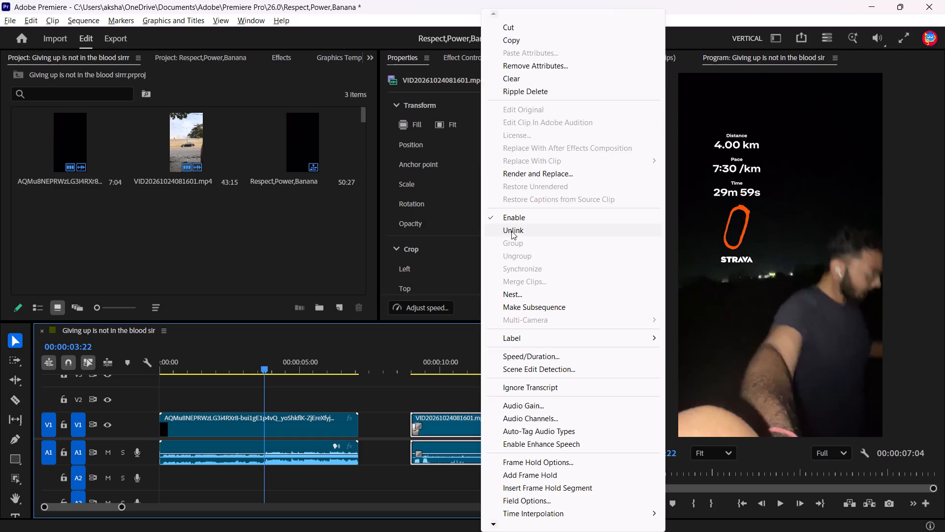
click(454, 453)
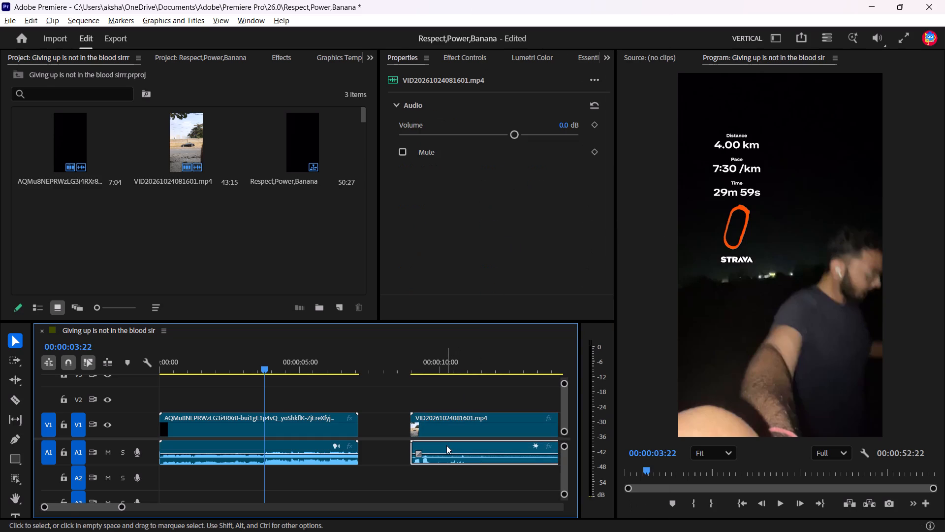
key(Delete)
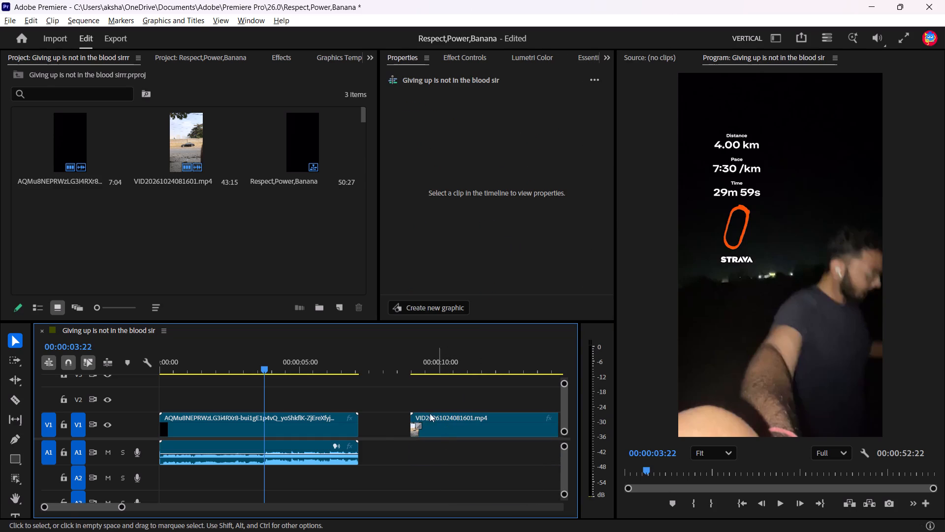
Play and scrub through the opening clip, the gap and VID20261024081601.mp4 to review the timing and footage.
key(space)
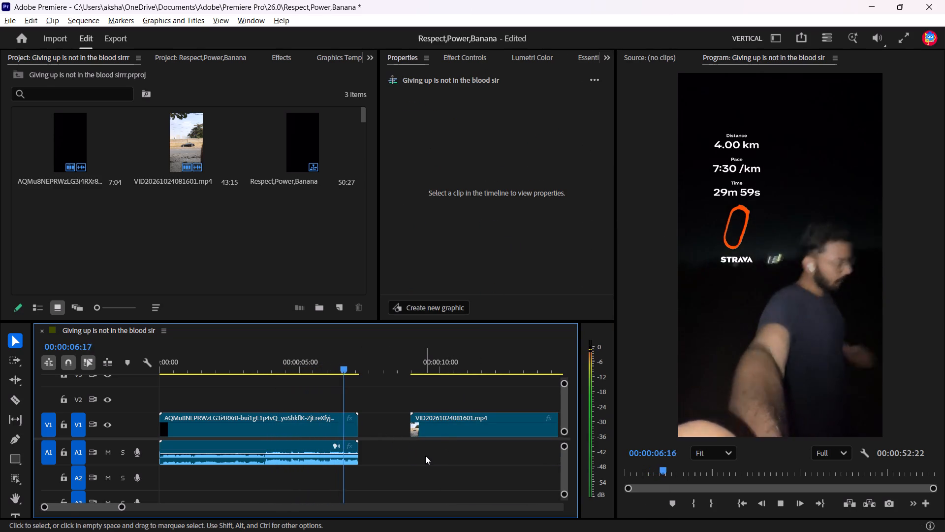
key(space)
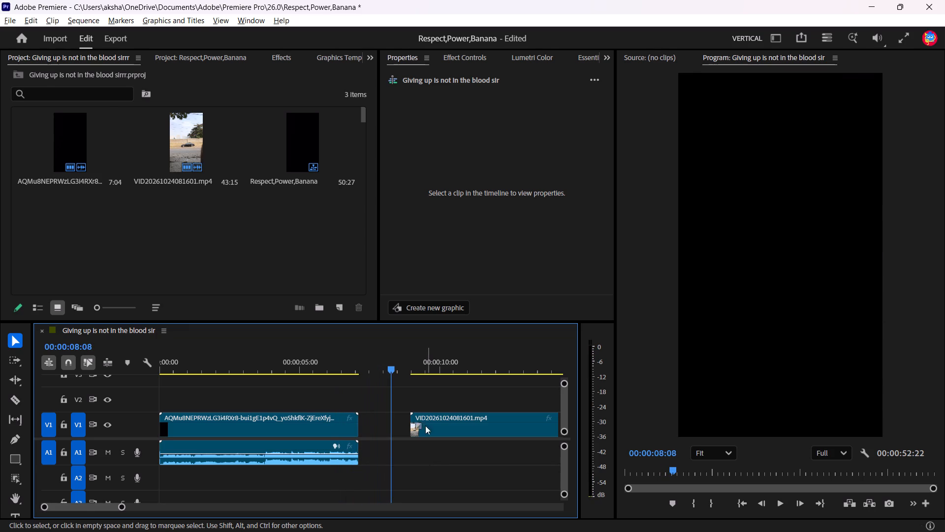
drag(392, 369, 181, 393)
key(space)
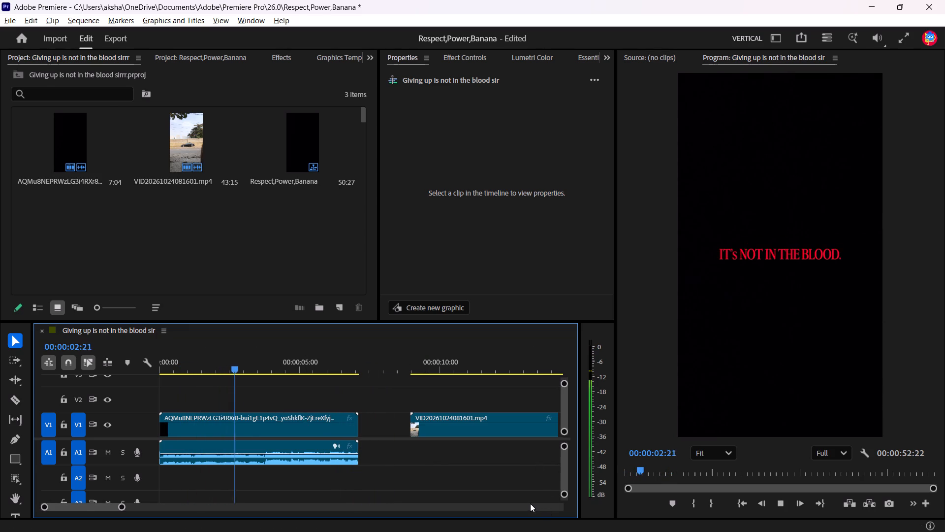
key(space)
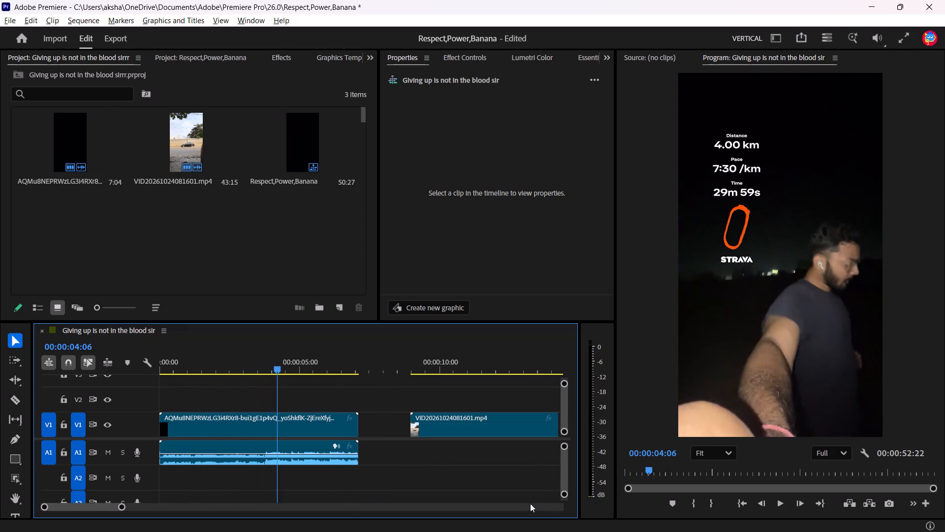
click(484, 424)
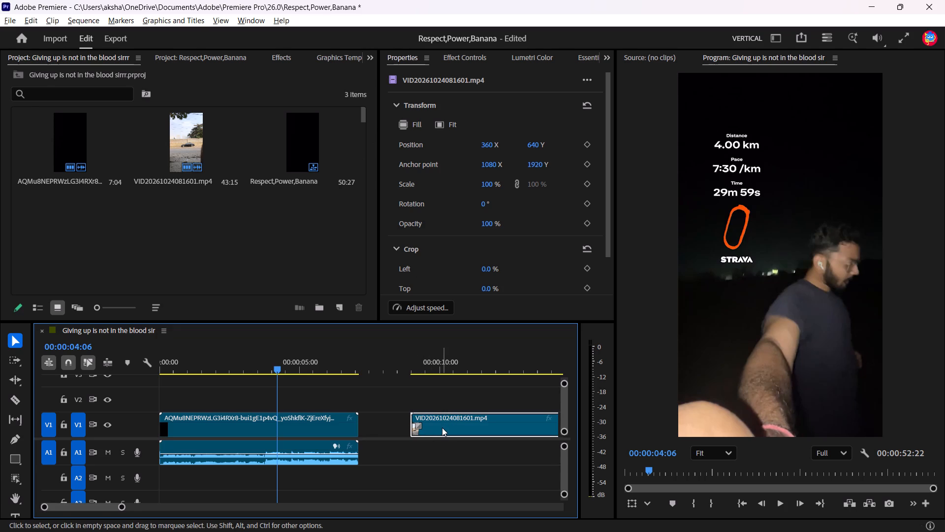
key(space)
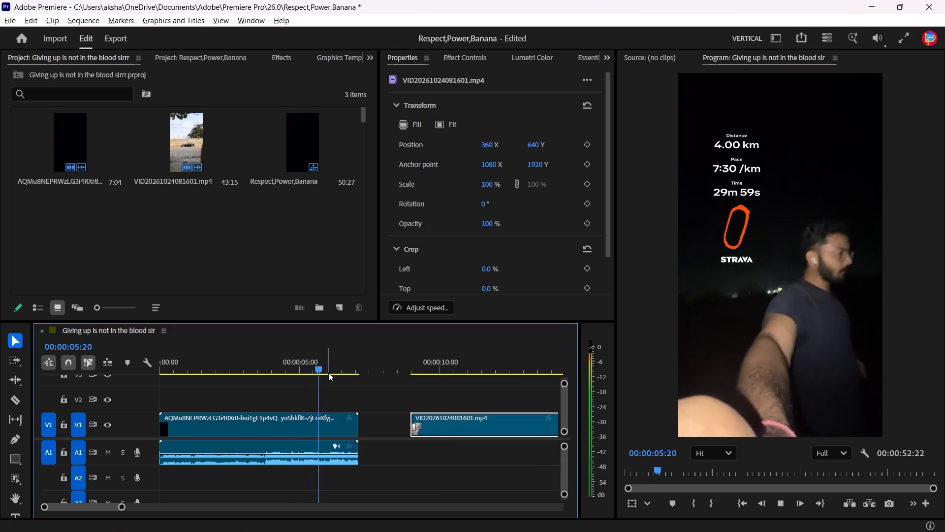
drag(329, 362, 276, 374)
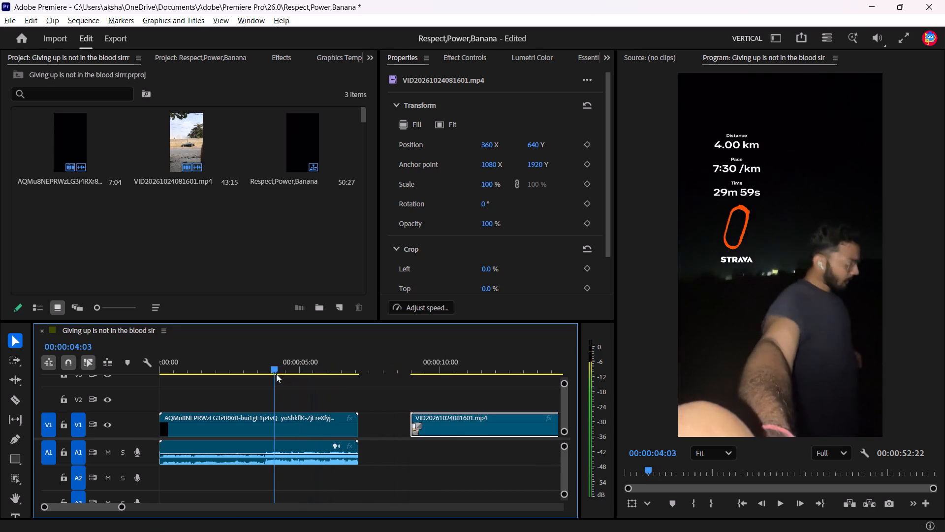
drag(276, 374, 267, 373)
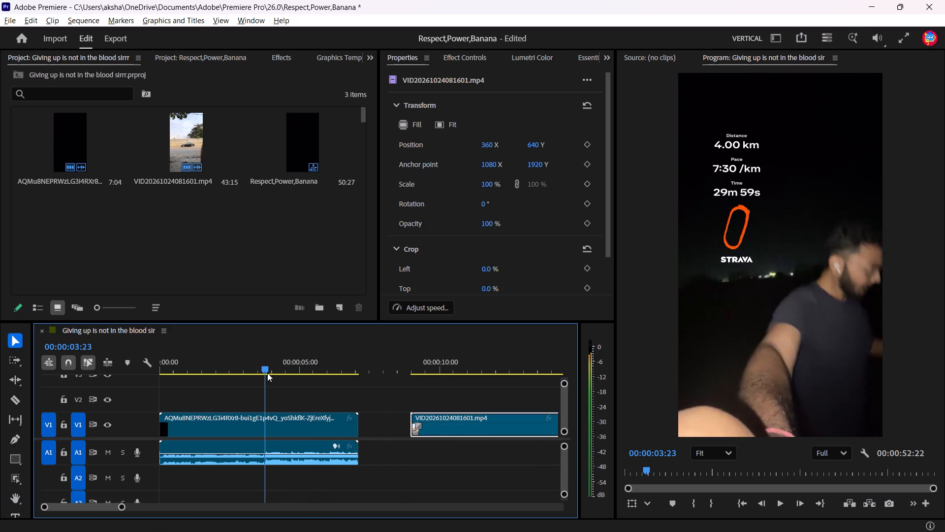
drag(267, 373, 369, 368)
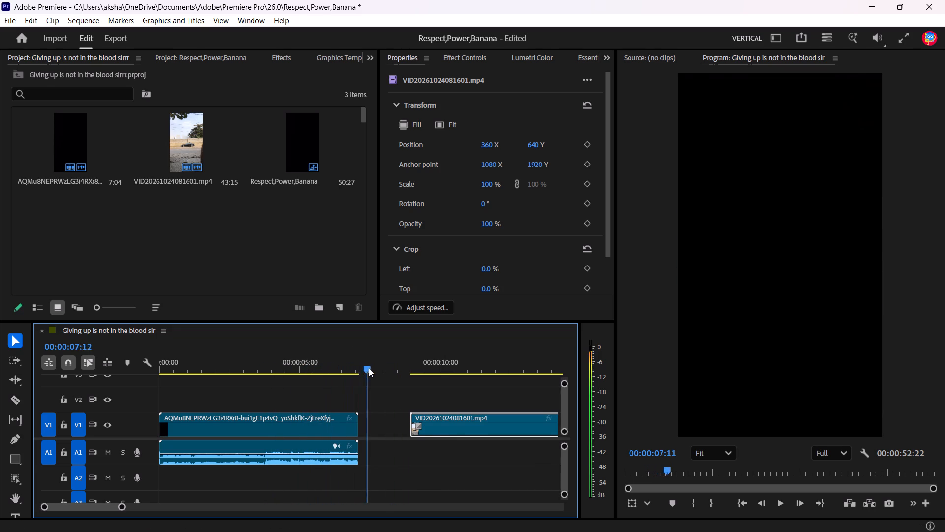
drag(369, 368, 359, 366)
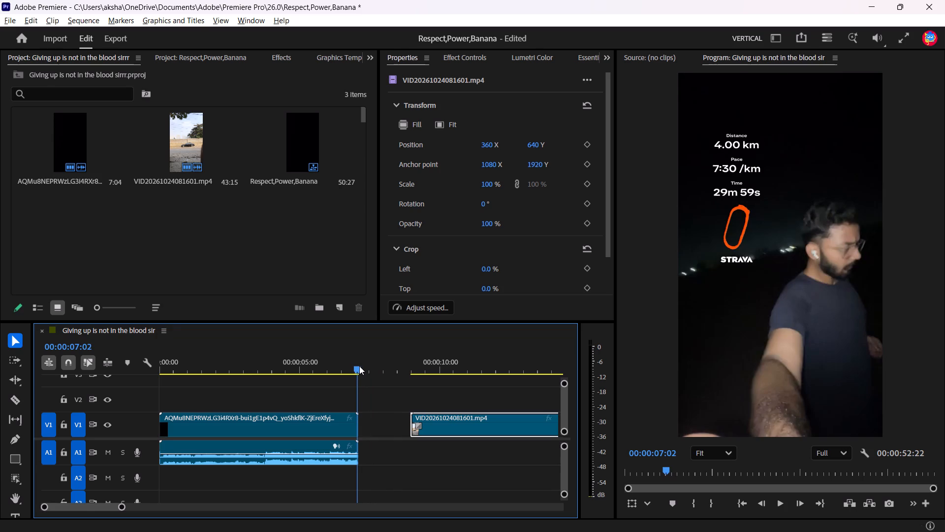
drag(359, 366, 432, 371)
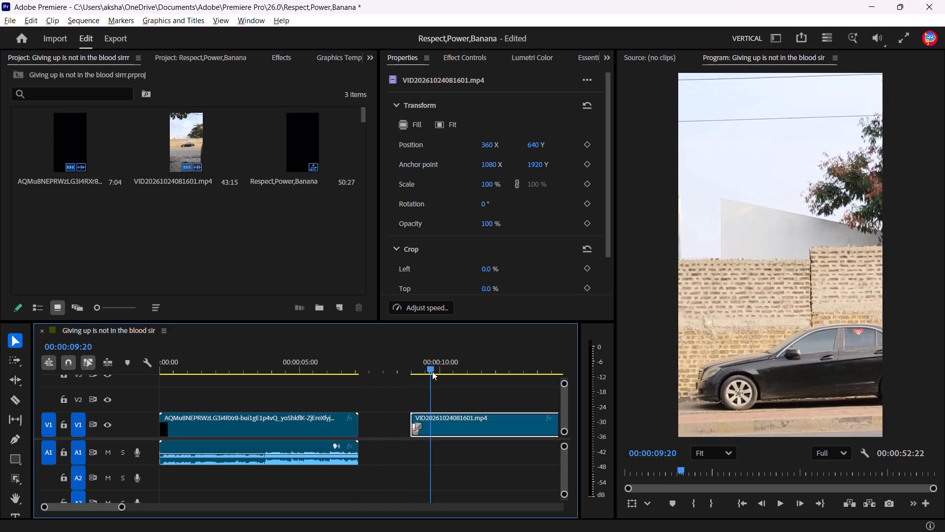
drag(432, 371, 562, 375)
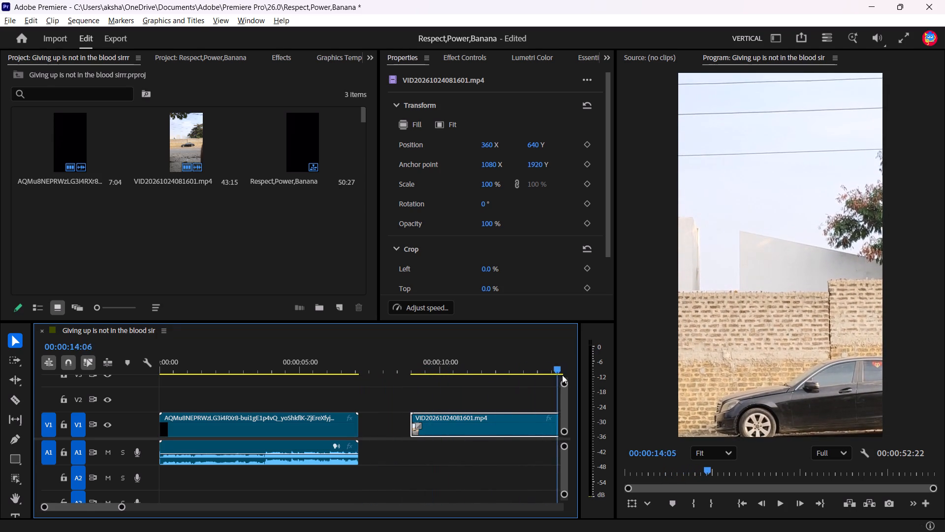
drag(562, 375, 298, 357)
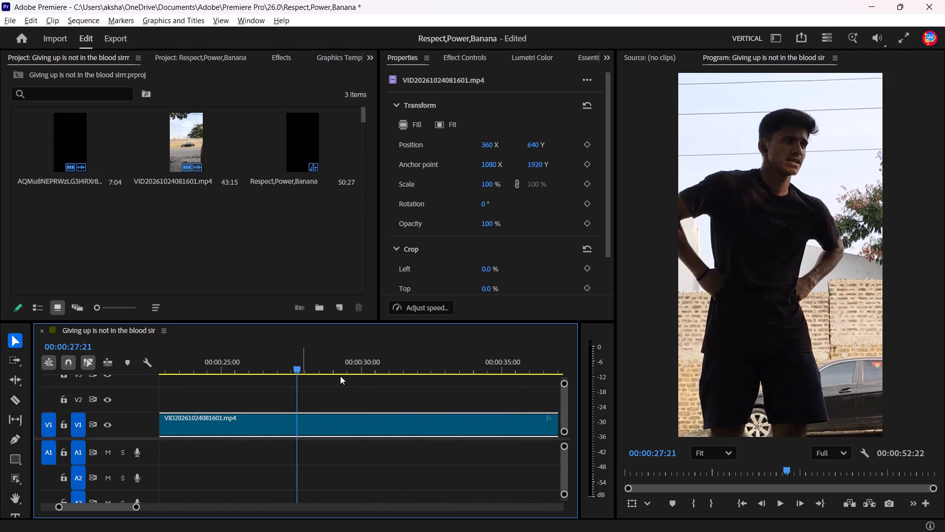
Scale VID20261024081601.mp4 on V1 down to 35% so the whole shot fills the vertical frame.
click(371, 426)
scroll(440, 267, down, 2)
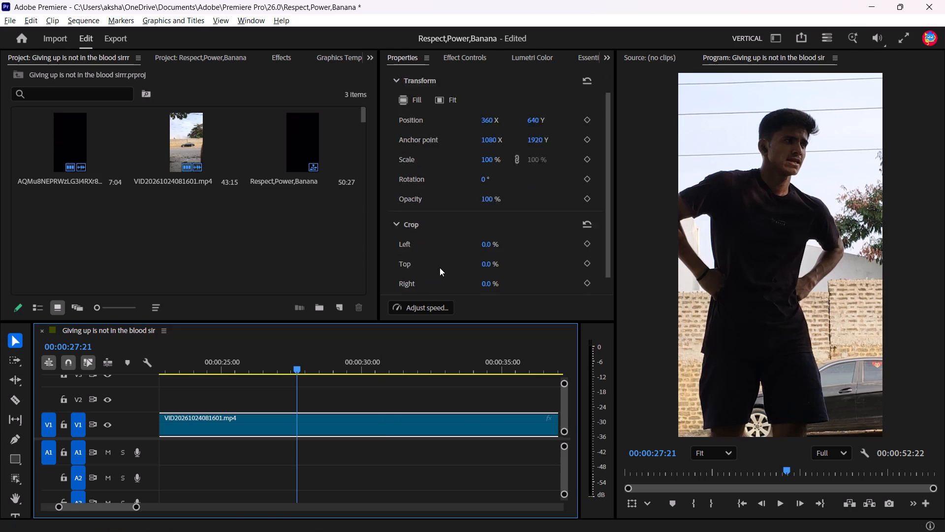
scroll(440, 267, down, 13)
scroll(440, 267, up, 12)
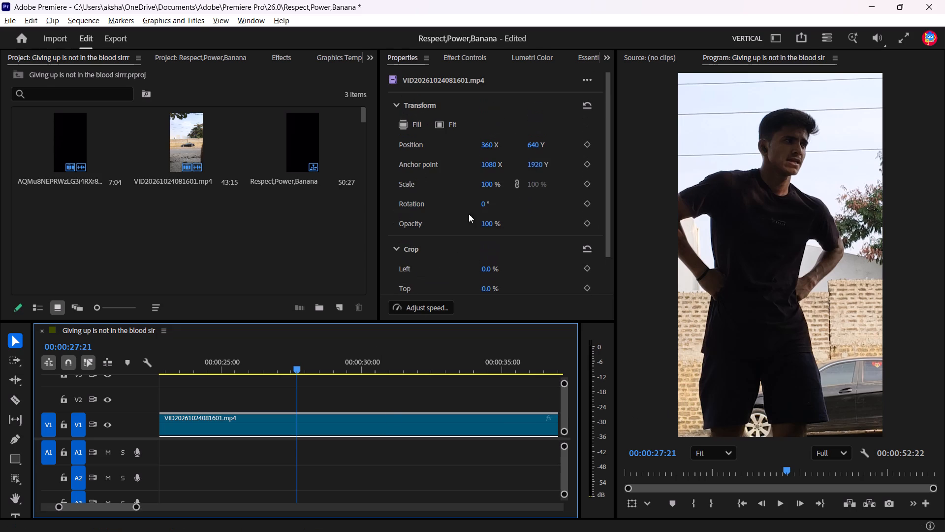
drag(484, 184, 452, 186)
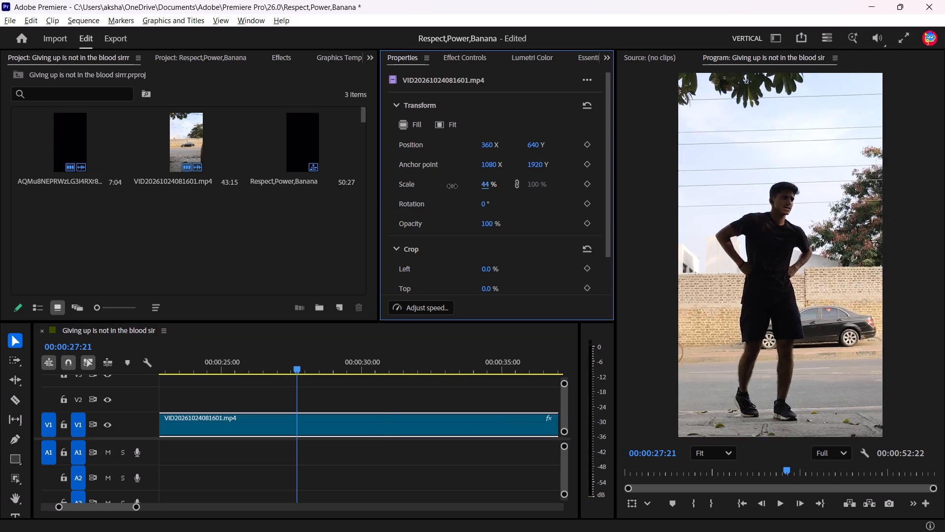
drag(452, 186, 442, 190)
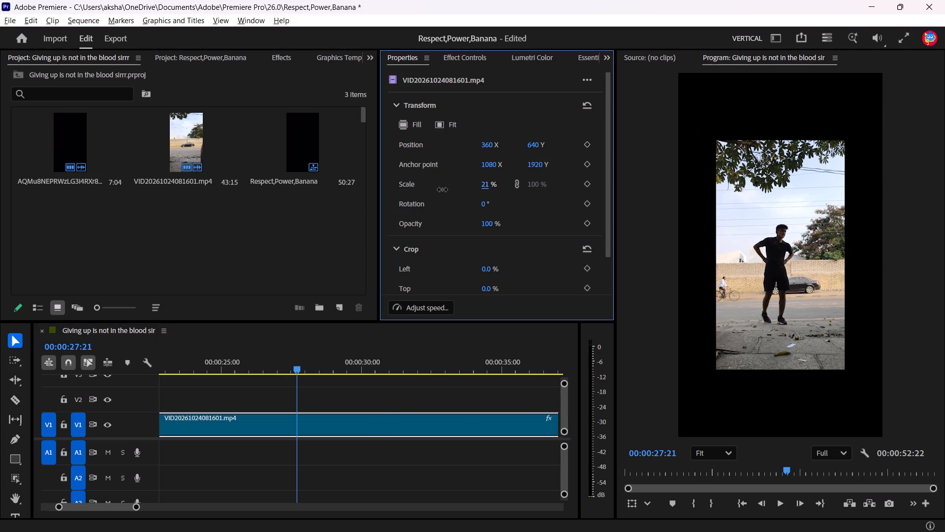
drag(442, 190, 451, 191)
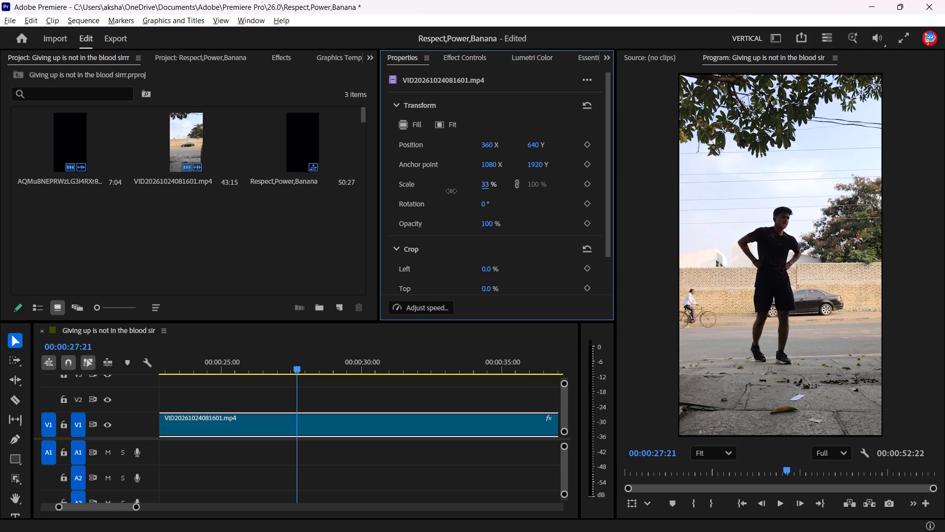
drag(451, 191, 452, 191)
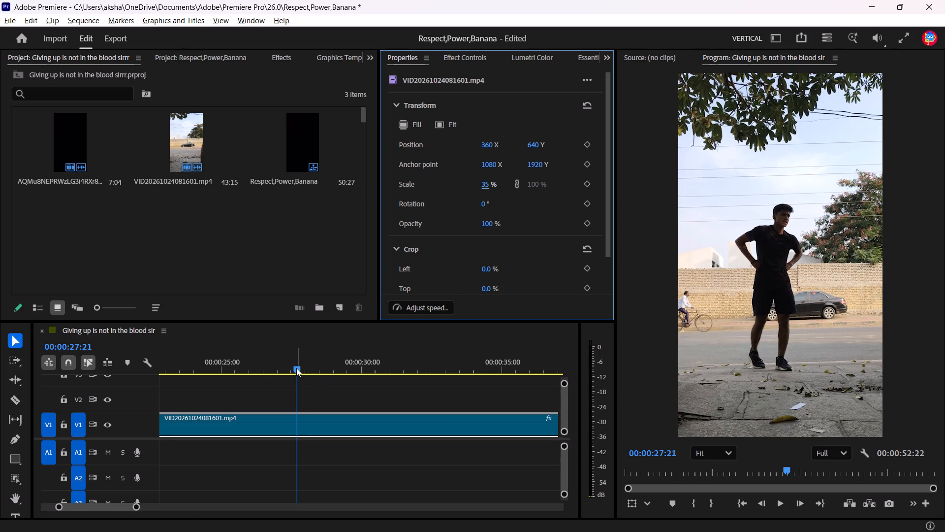
Find the point where the runner stands ready and cut VID20261024081601.mp4 on V1 at 00:00:36:25.
drag(296, 368, 180, 393)
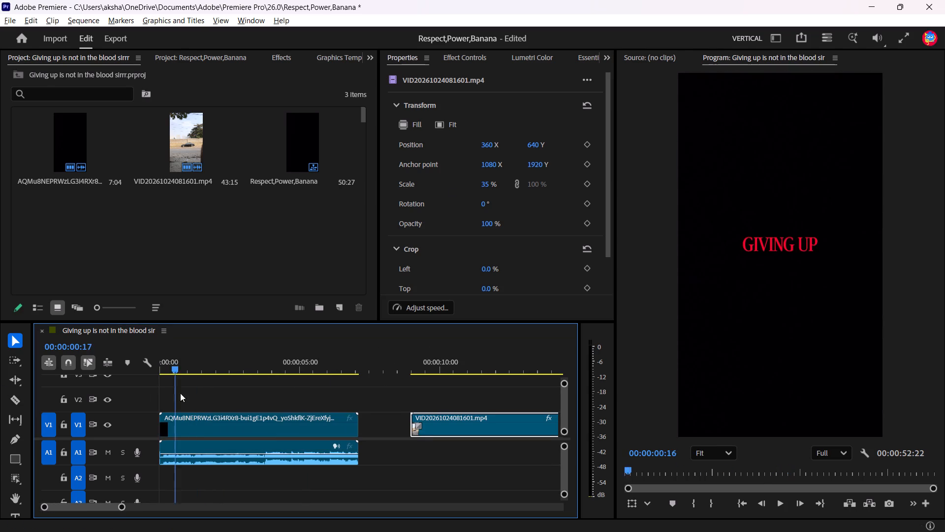
drag(180, 393, 730, 407)
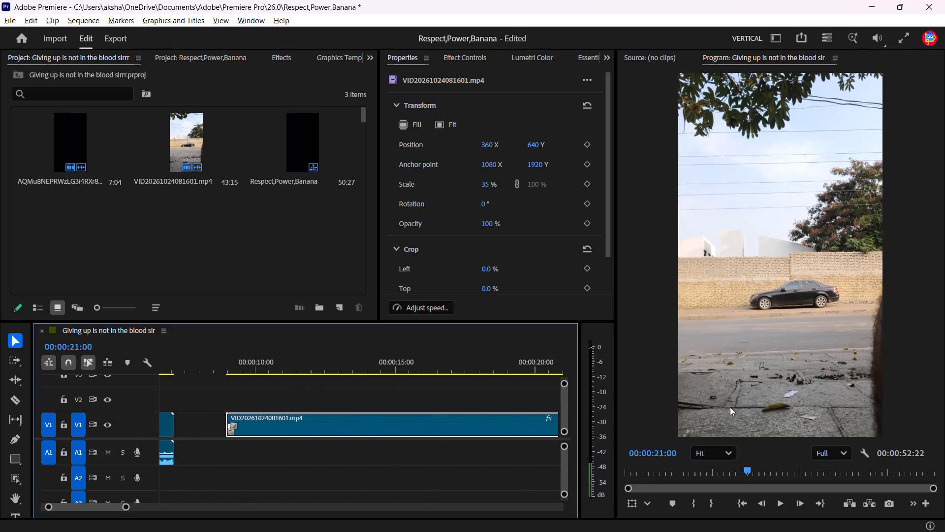
drag(730, 407, 539, 374)
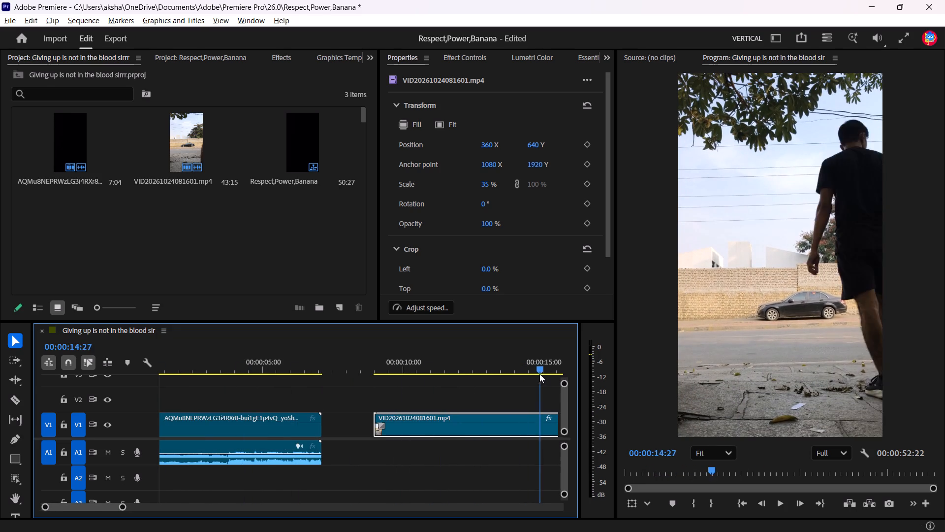
drag(539, 374, 258, 357)
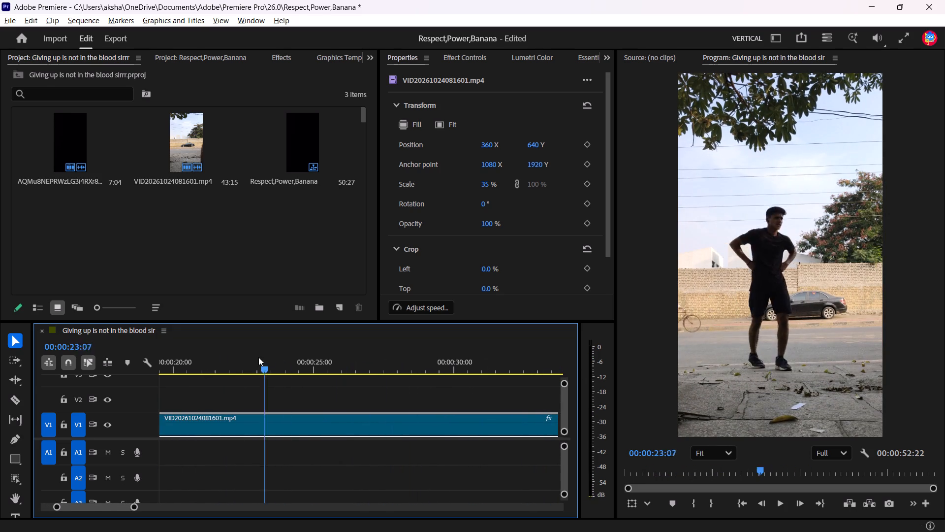
drag(258, 357, 552, 366)
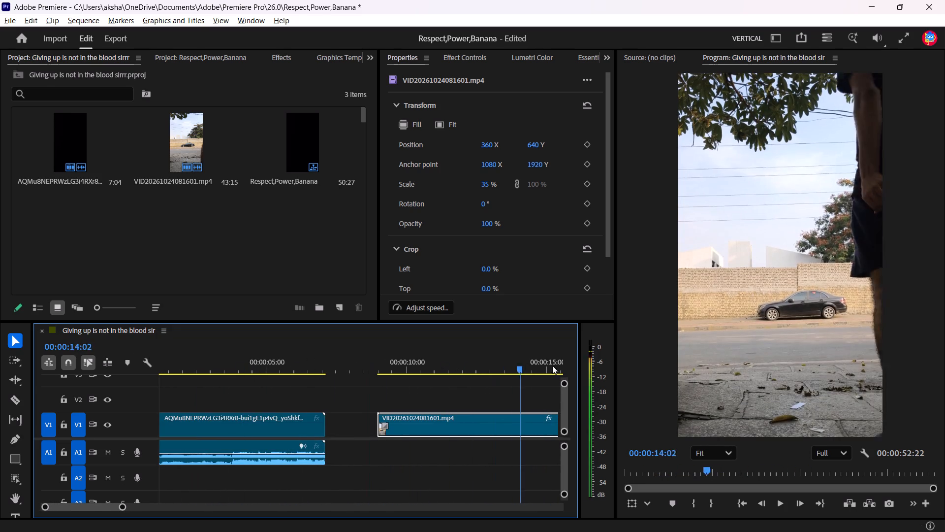
drag(552, 366, 417, 367)
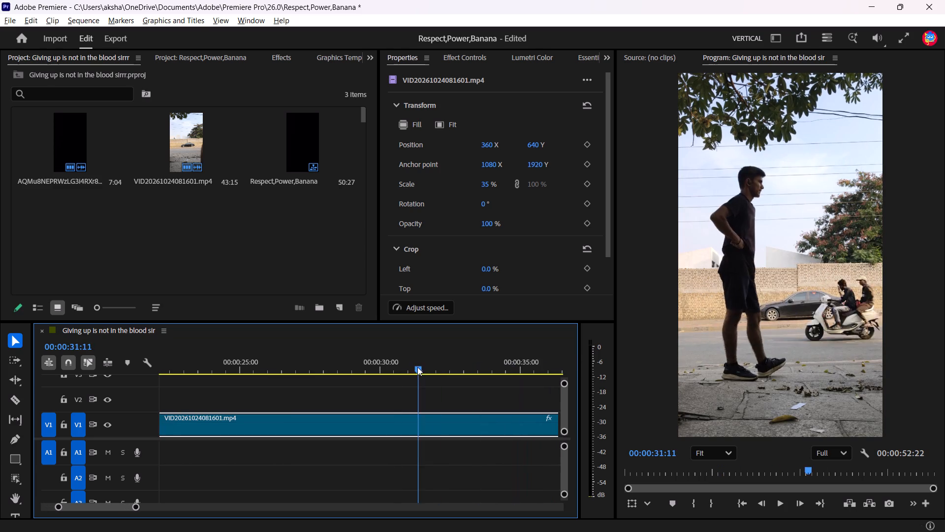
drag(417, 367, 531, 361)
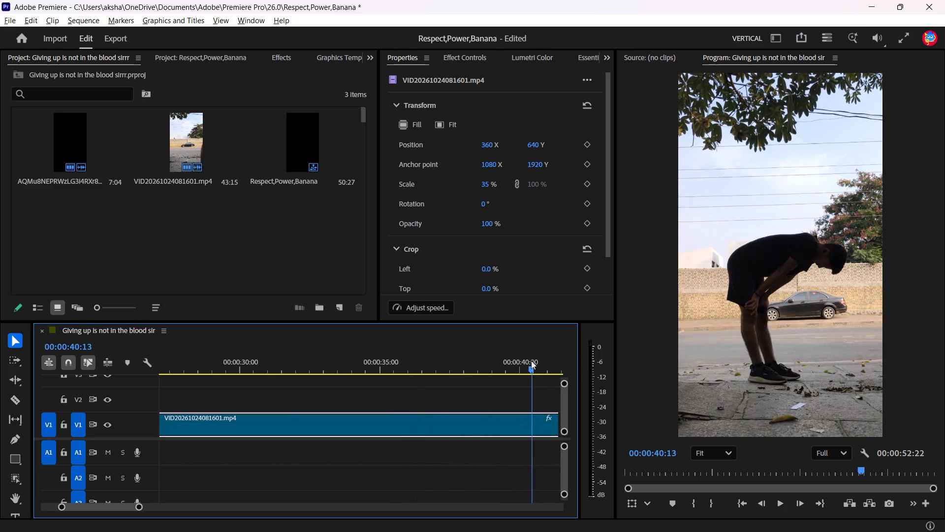
drag(531, 361, 466, 366)
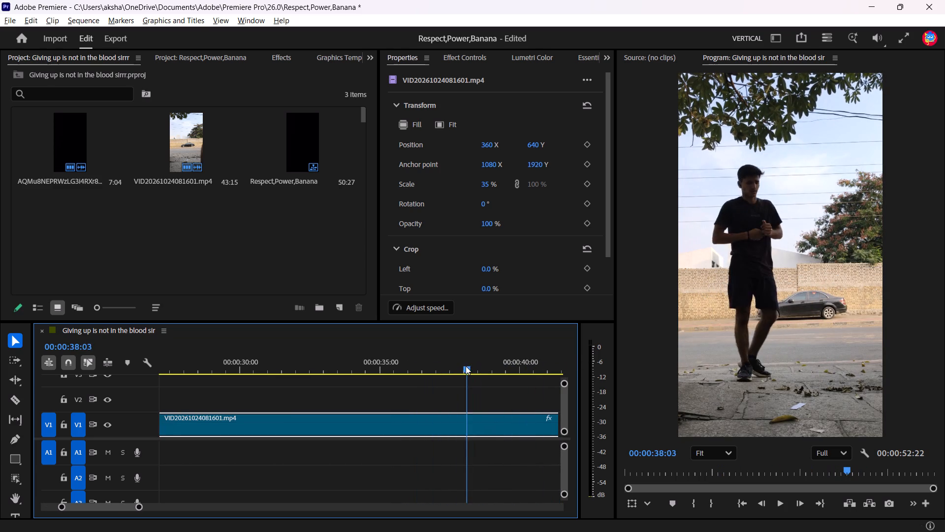
drag(466, 366, 430, 368)
key(c)
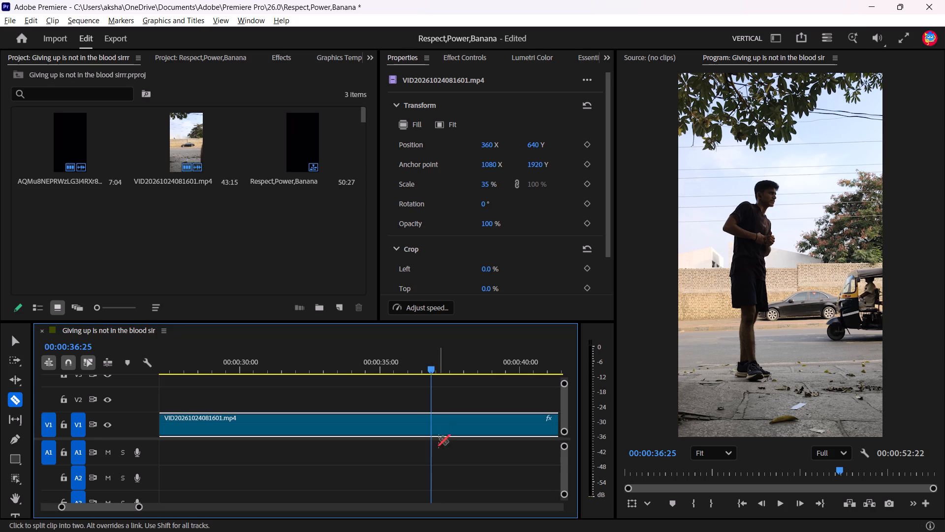
click(434, 425)
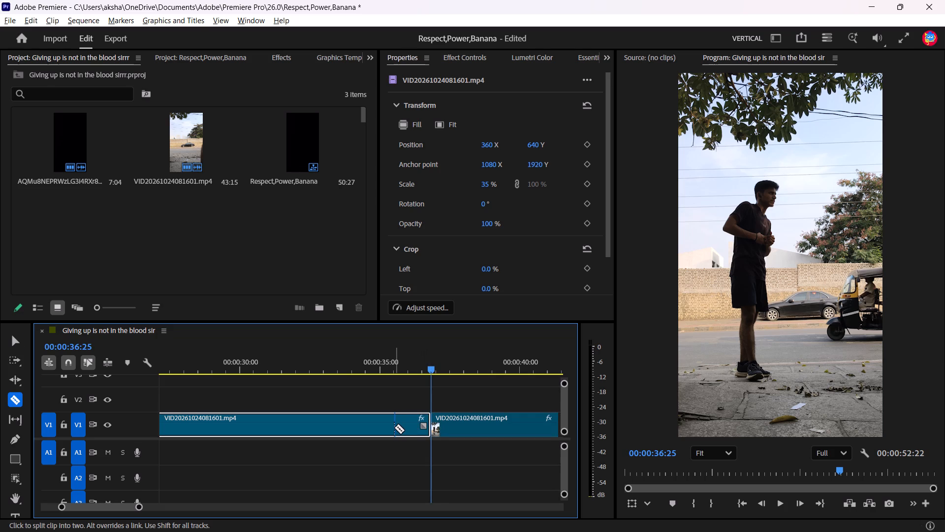
Delete the part of VID20261024081601.mp4 before the cut at 00:00:36:25, leaving the gap open.
key(v)
click(394, 428)
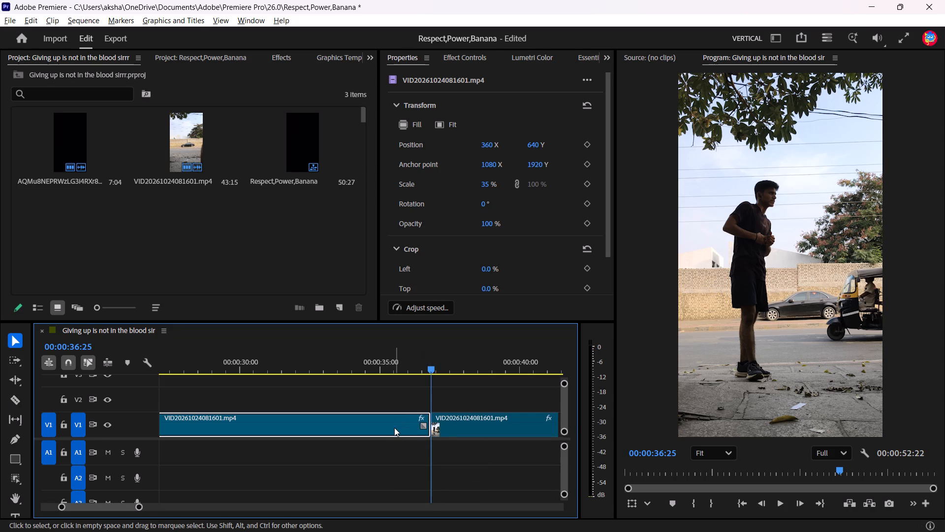
key(Delete)
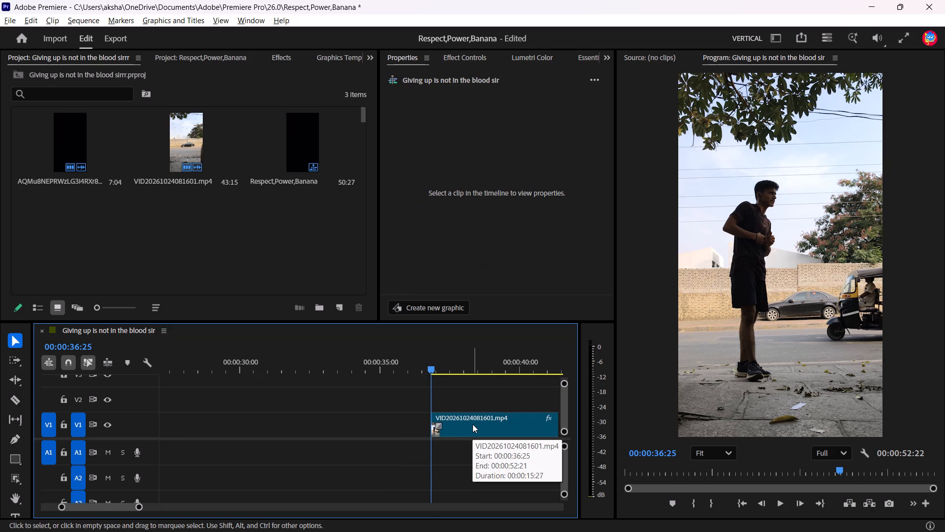
Play the remaining part of VID20261024081601.mp4 from 00:00:36:25 to review how the shot starts after the cut.
key(space)
key(space)
key(space)
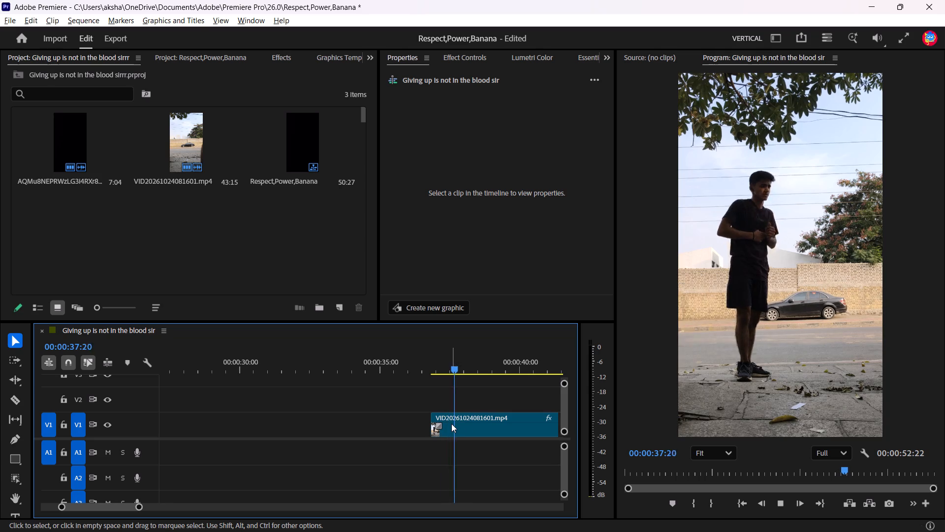
key(space)
key(space)
key(space)
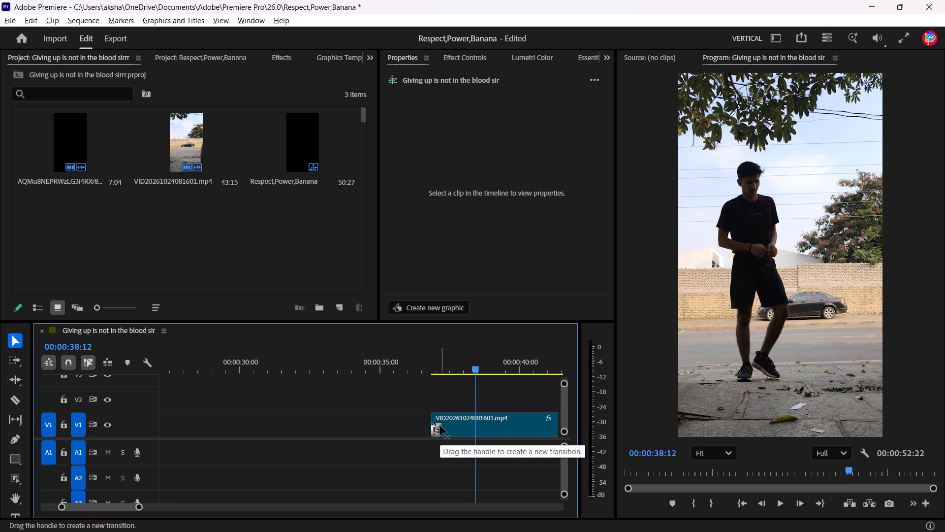
Undo the deletion of the part of VID20261024081601.mp4 before the cut at 00:00:36:25.
key(ctrl+z)
key(ctrl+shift+z)
key(ctrl+shift+z)
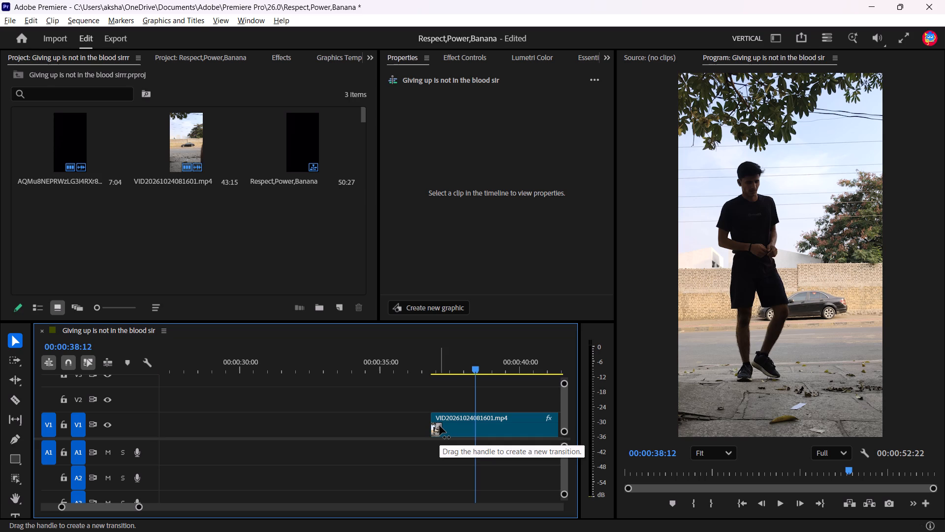
key(ctrl+shift+z)
key(ctrl+z)
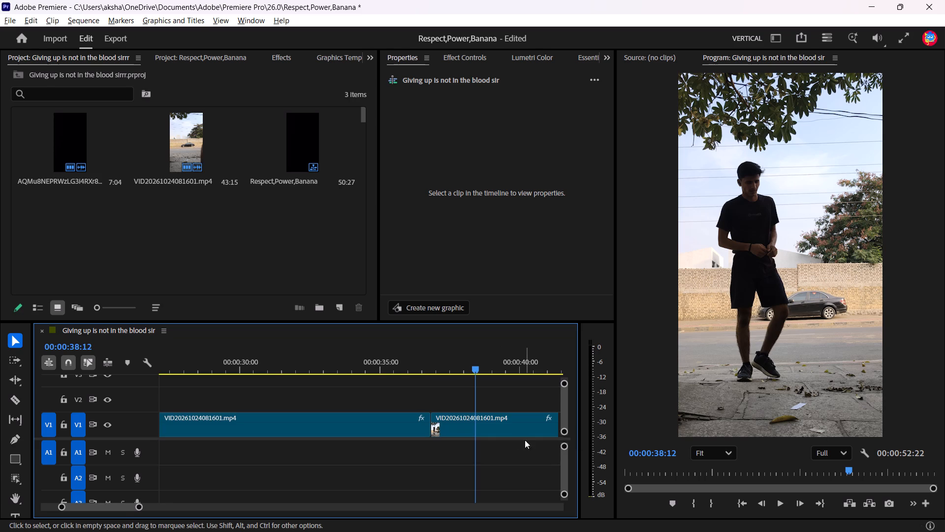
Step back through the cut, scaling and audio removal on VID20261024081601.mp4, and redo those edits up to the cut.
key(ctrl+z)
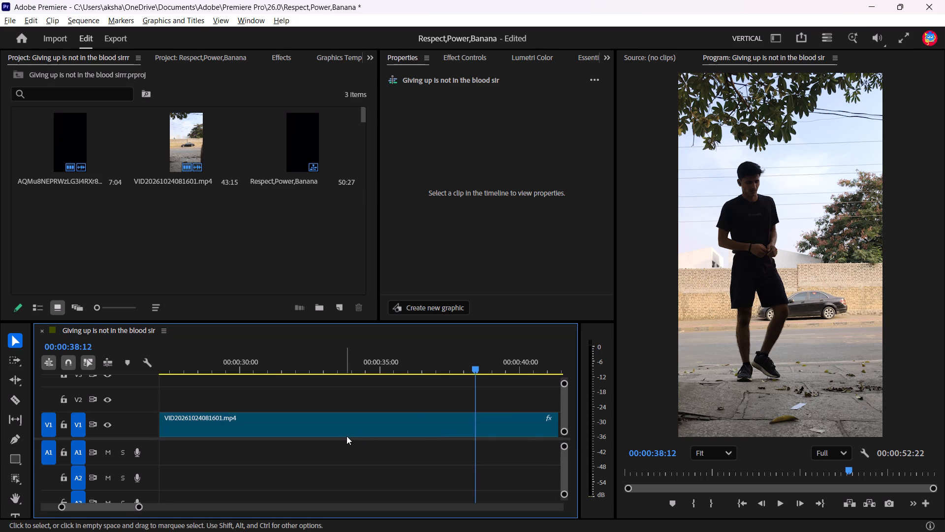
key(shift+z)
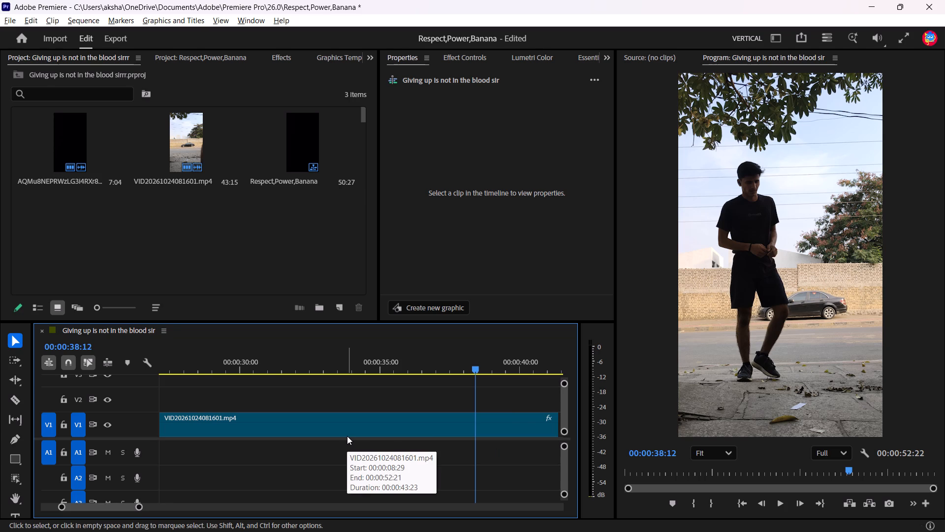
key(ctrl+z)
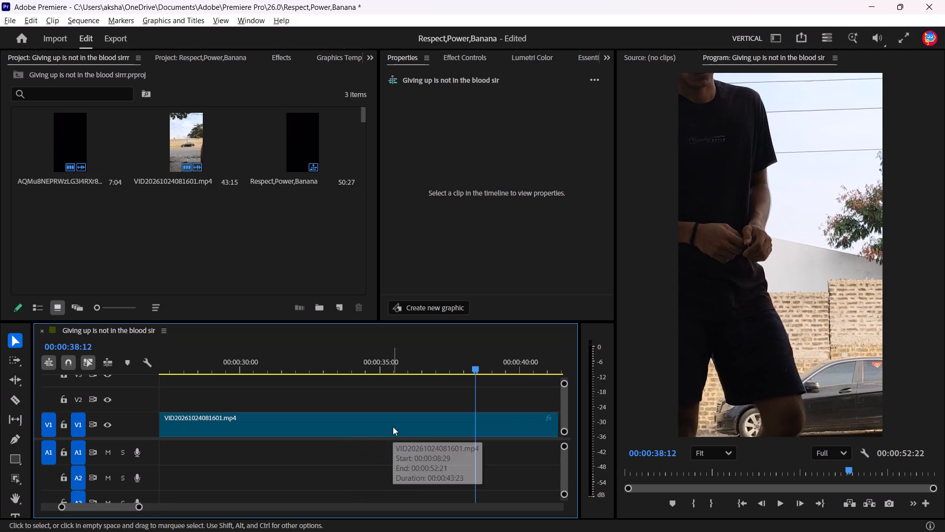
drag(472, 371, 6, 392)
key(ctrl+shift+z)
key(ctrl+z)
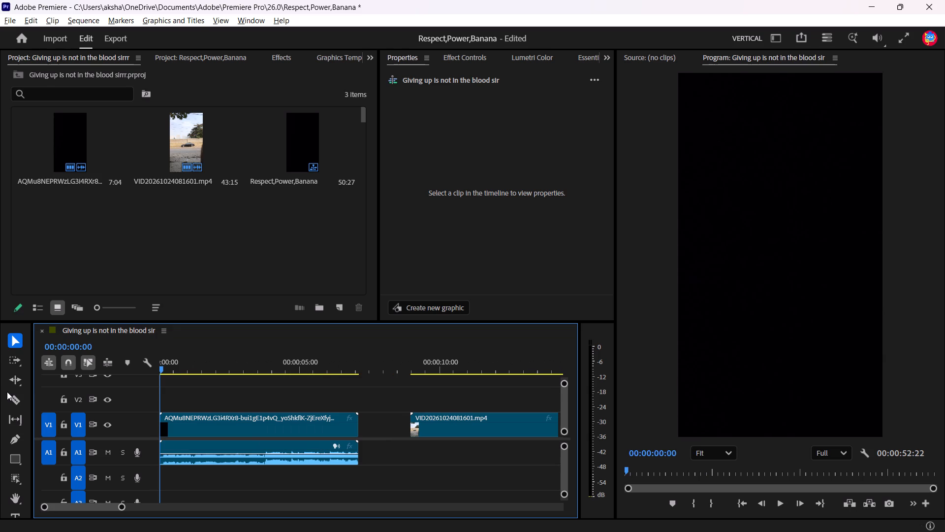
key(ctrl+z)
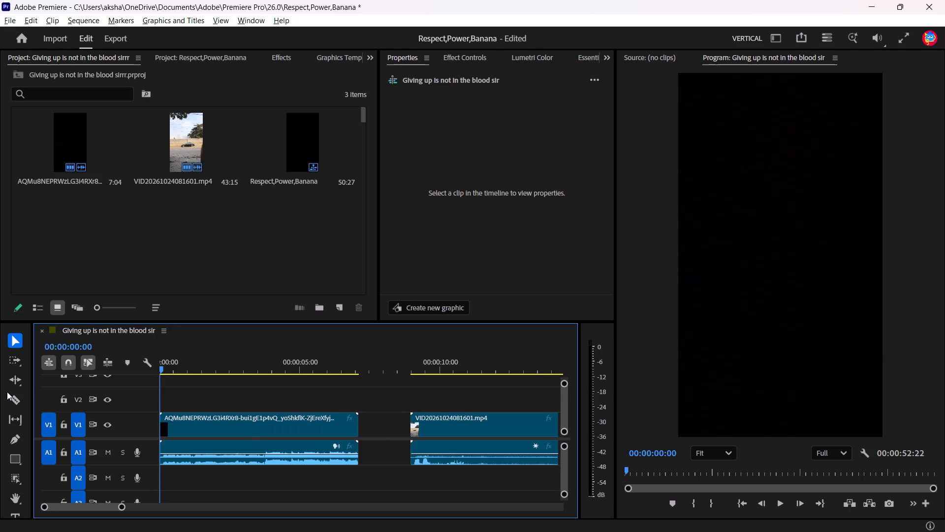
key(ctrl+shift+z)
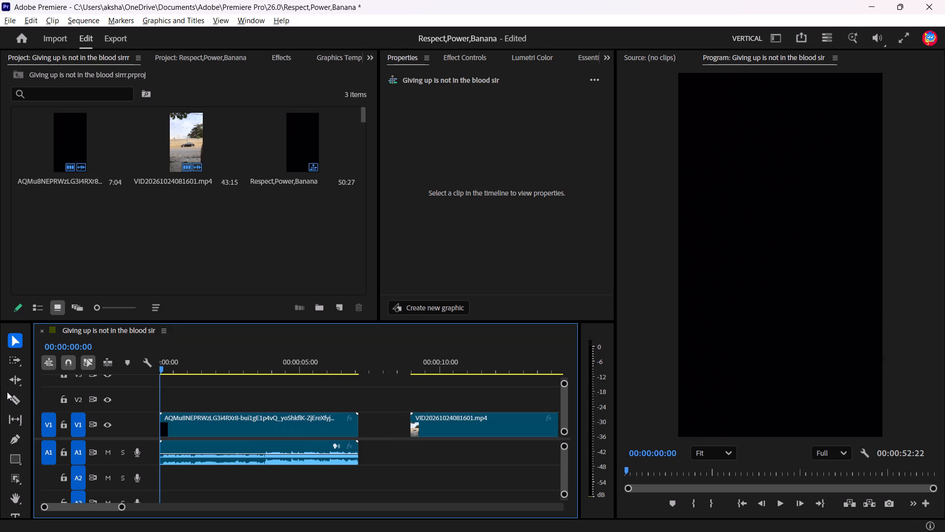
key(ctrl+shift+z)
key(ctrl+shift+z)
Scrub through VID20261024081601.mp4 on both sides of the 00:00:36:25 cut to compare the footage with and without the earlier part.
drag(162, 368, 212, 368)
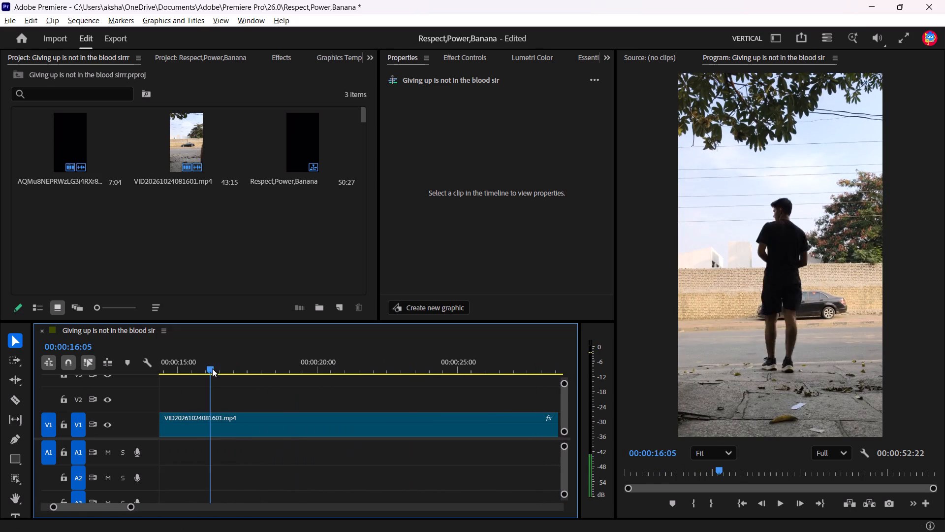
drag(212, 368, 579, 376)
drag(492, 369, 341, 381)
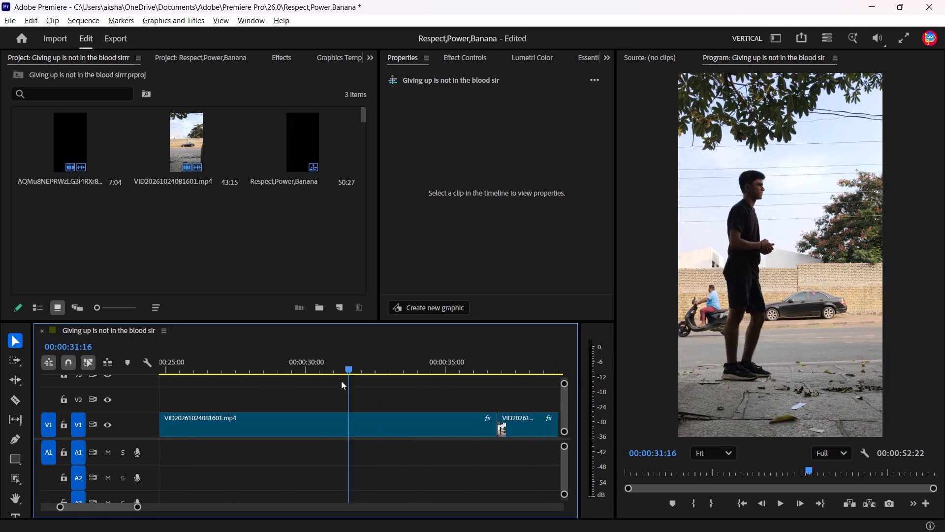
drag(341, 381, 80, 357)
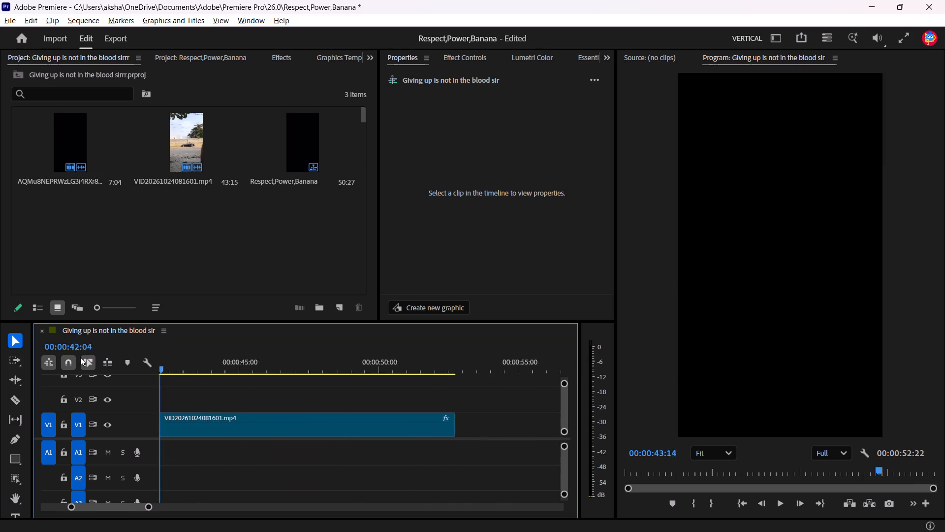
drag(80, 357, 314, 365)
key(ctrl+shift+z)
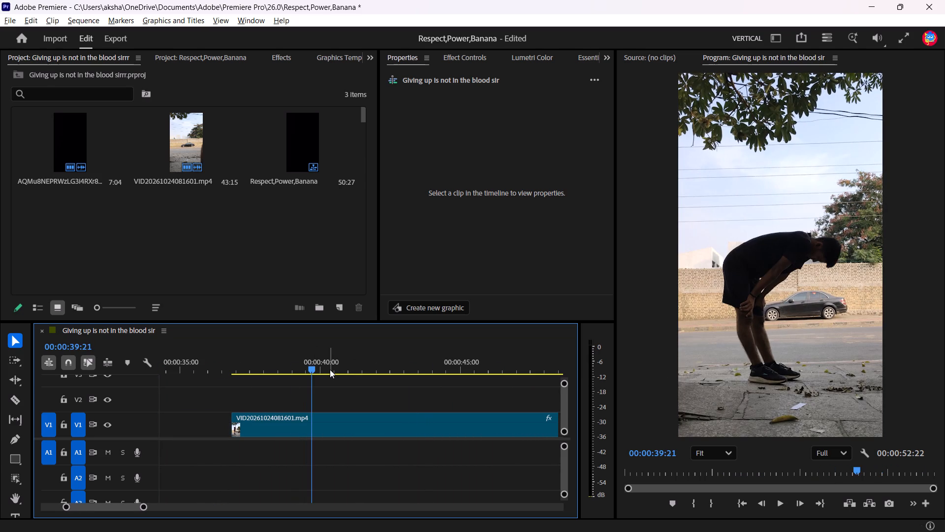
key(ctrl+z)
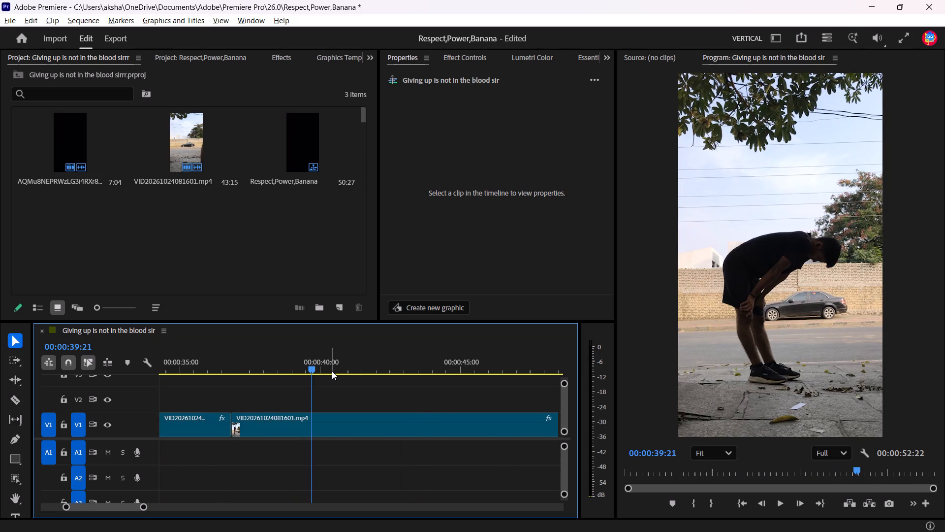
drag(313, 372, 67, 378)
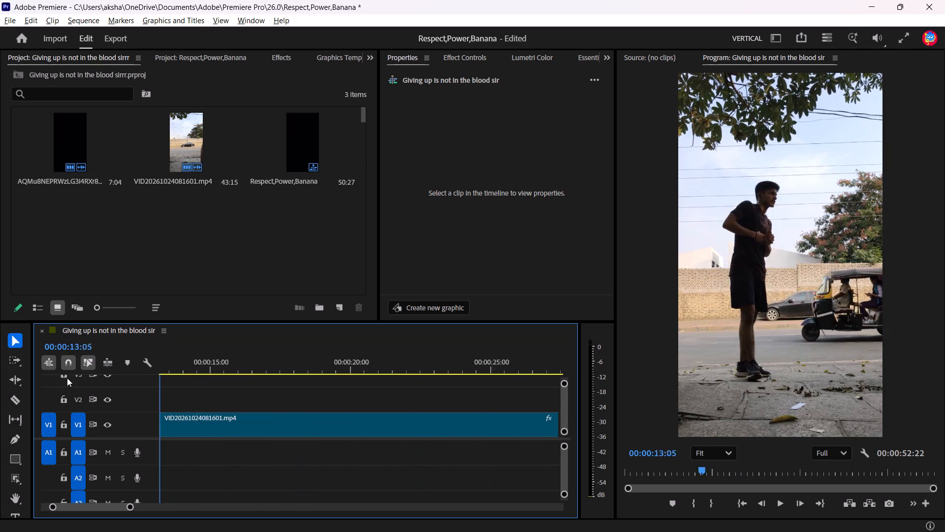
drag(67, 378, 411, 379)
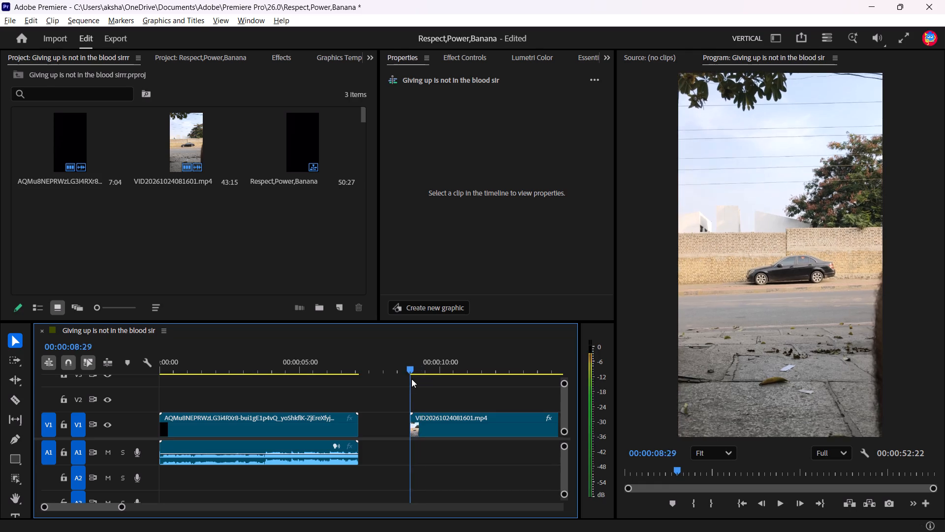
drag(411, 379, 433, 388)
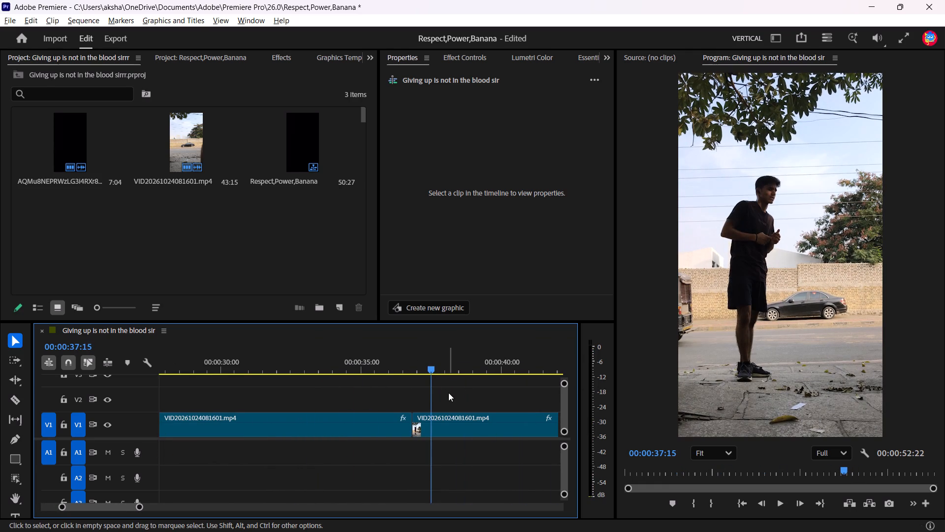
Undo the cut at 00:00:36:25 so that VID20261024081601.mp4 on V1 is one whole clip again.
key(ctrl+shift+z)
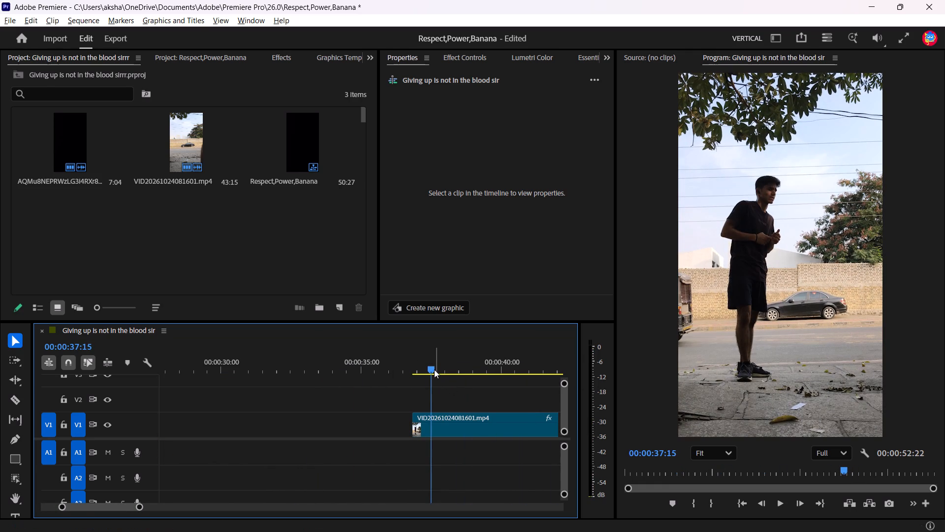
key(ctrl+z)
key(ctrl+z)
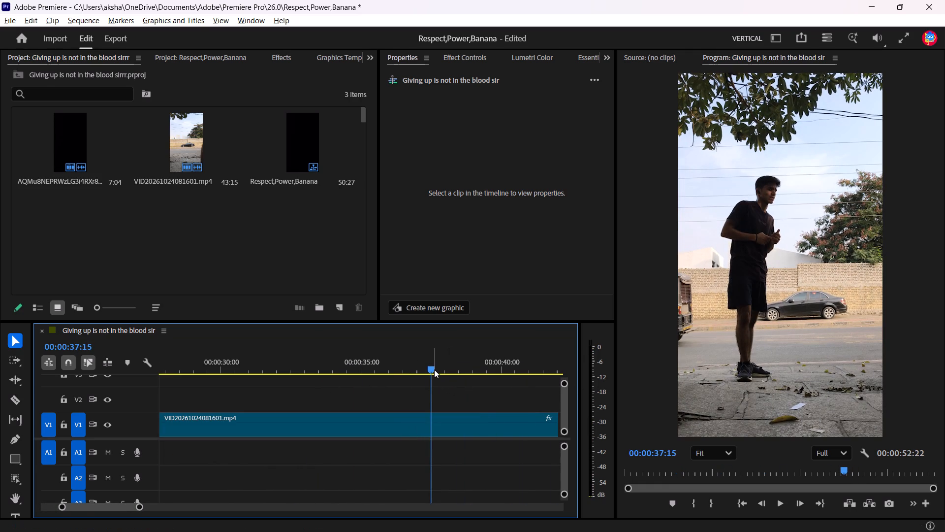
Find the point where the runner stands with his back to the camera and cut VID20261024081601.mp4 on V1 at 00:00:17:05.
drag(430, 367, 193, 391)
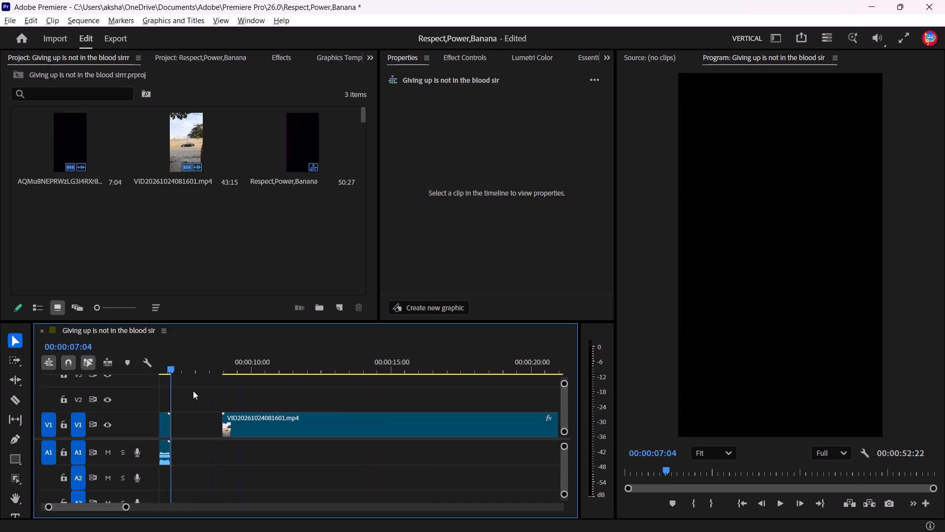
drag(193, 391, 333, 395)
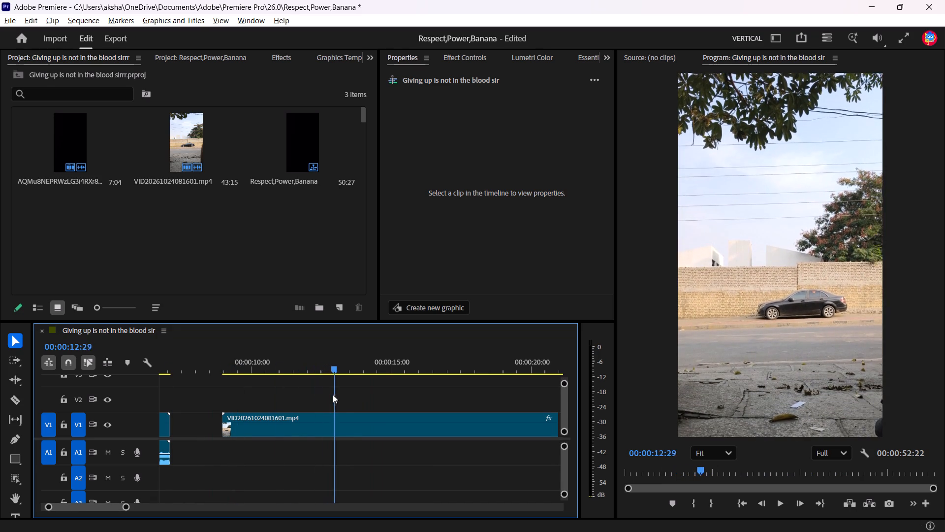
drag(333, 395, 400, 389)
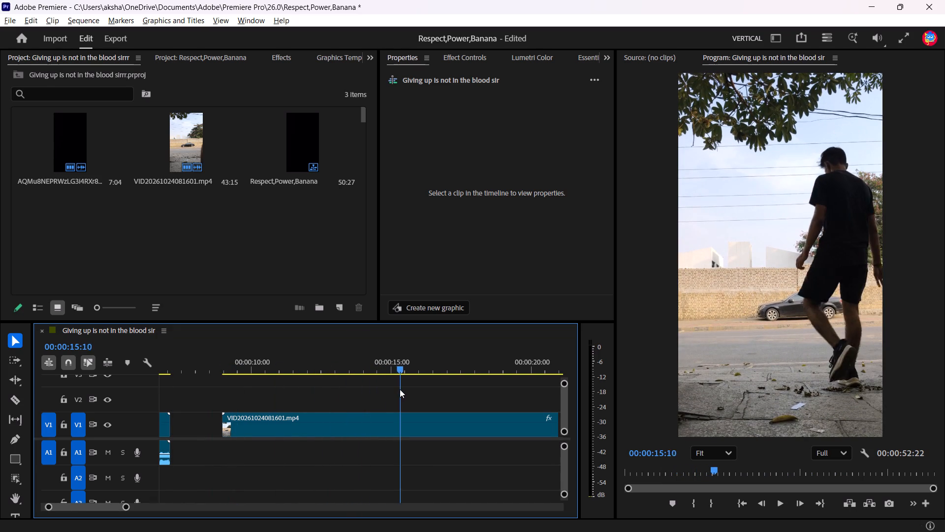
drag(400, 389, 451, 389)
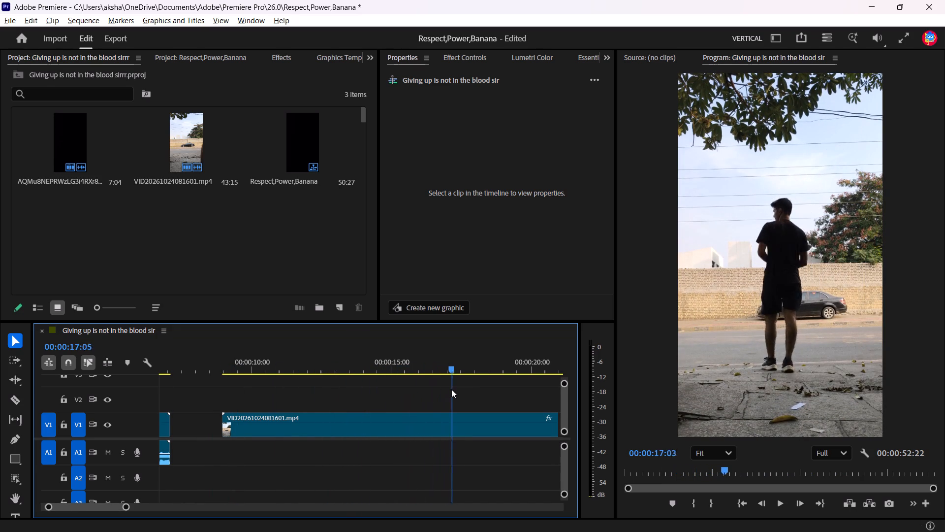
drag(451, 389, 471, 389)
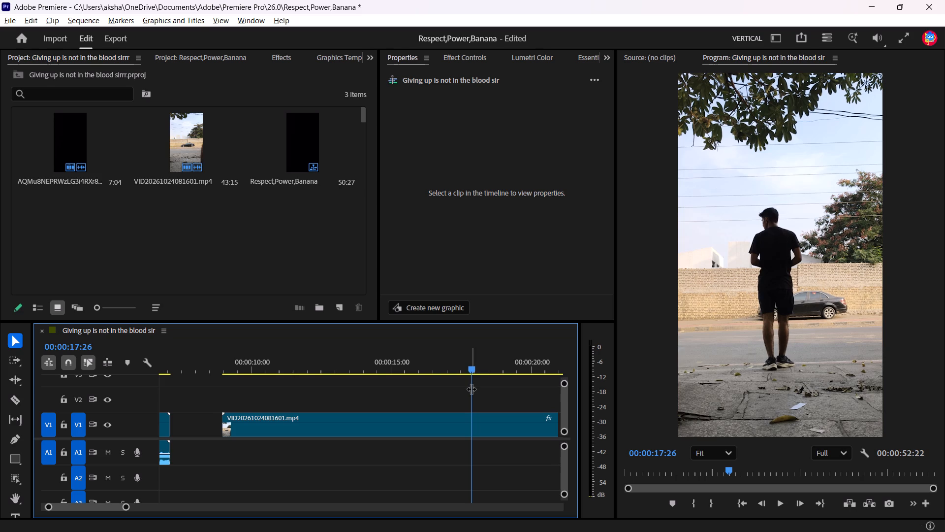
drag(472, 370, 461, 365)
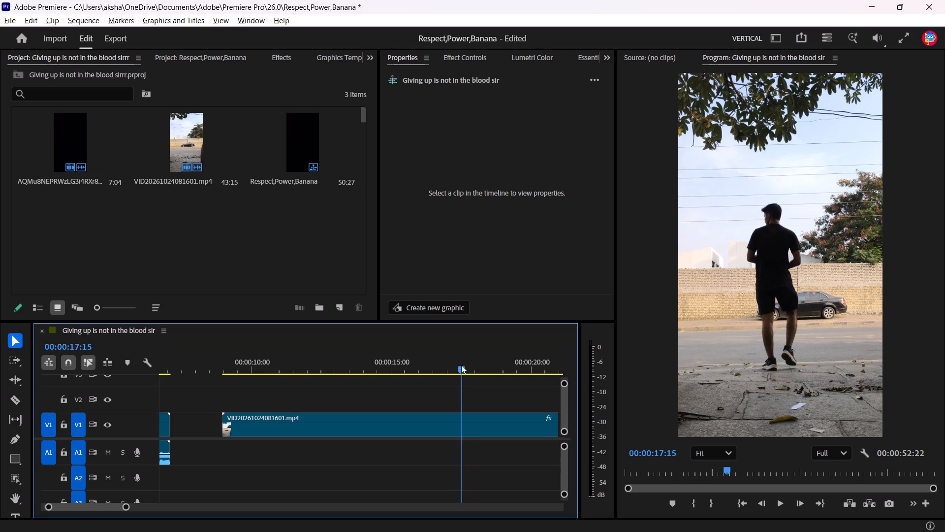
drag(461, 365, 452, 365)
key(c)
click(448, 427)
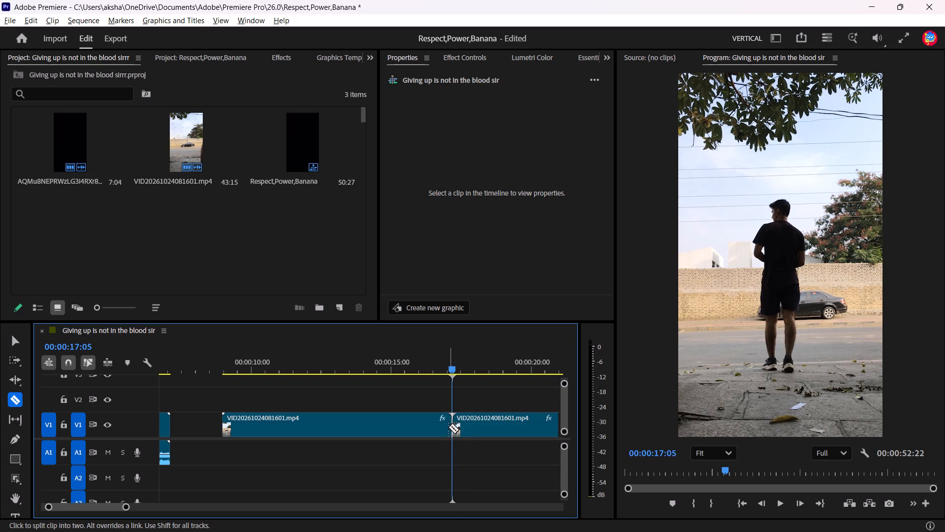
Delete the part of VID20261024081601.mp4 before the cut at 00:00:17:05, leaving the gap open.
key(v)
click(426, 432)
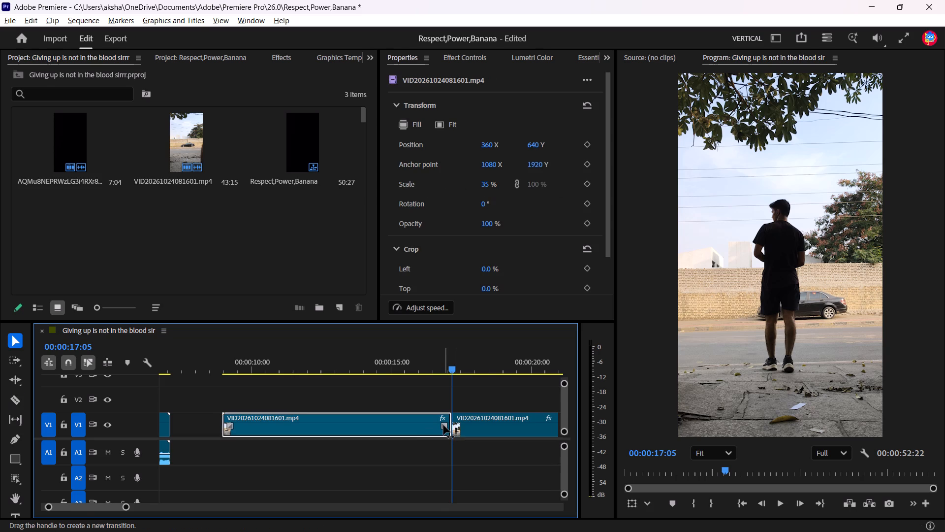
key(Delete)
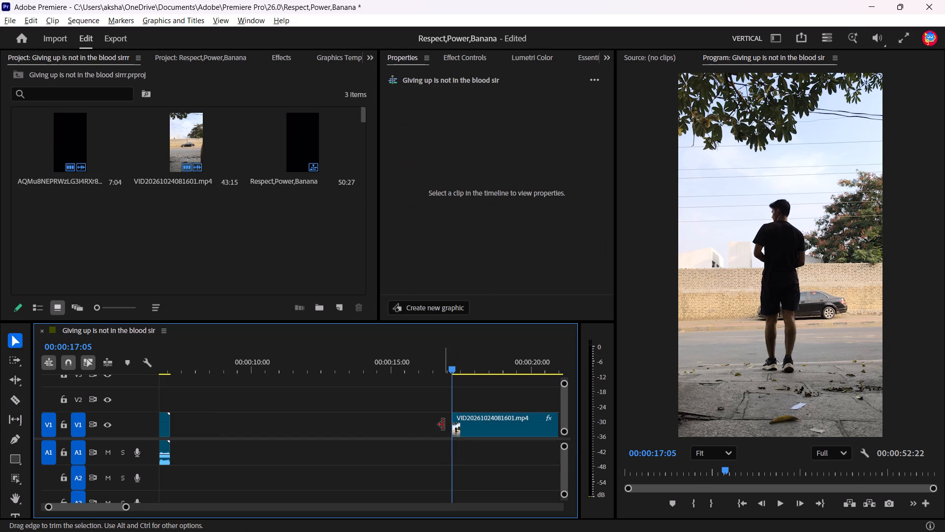
Move the remaining VID20261024081601.mp4 clip on V1 about 9 seconds earlier, leaving a short gap after the opening clip.
drag(489, 421, 245, 425)
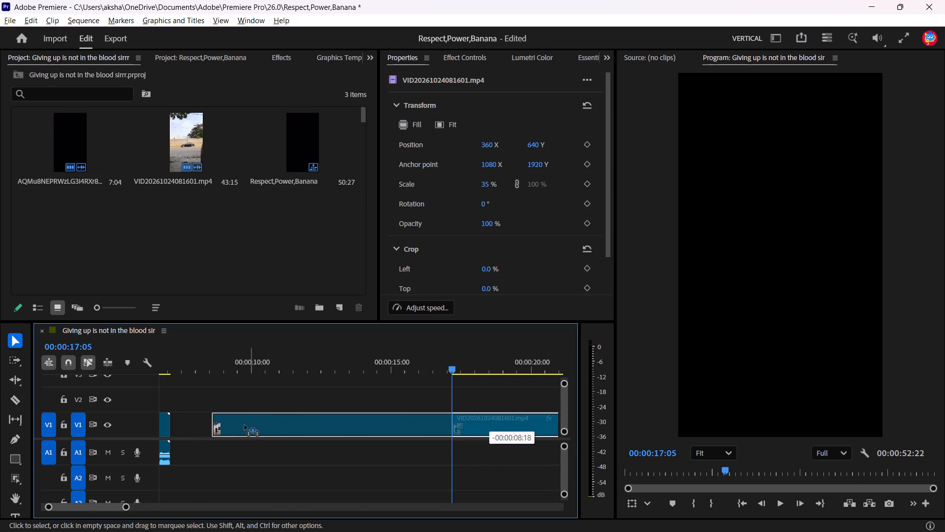
drag(245, 425, 229, 423)
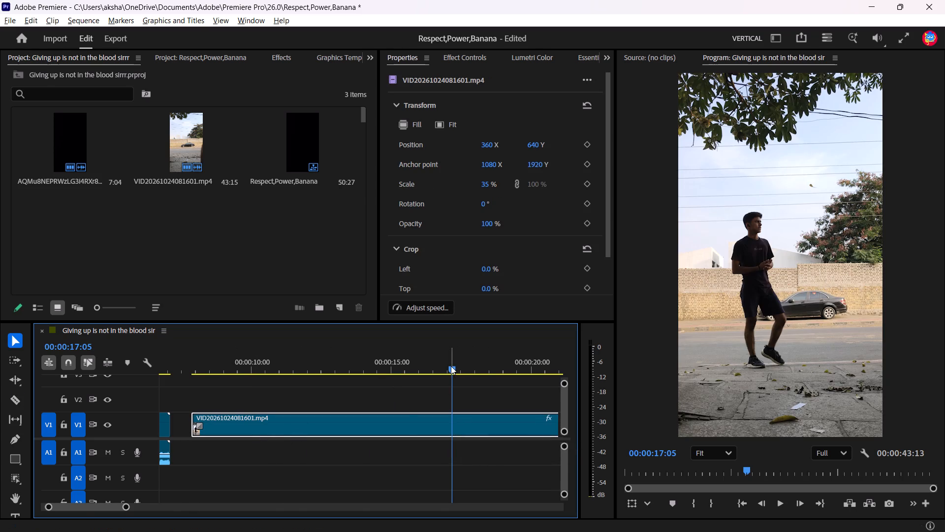
Review the start of the moved VID20261024081601.mp4 clip, where the man stands with his back to the camera, and cut it on V1 at 00:00:09:03.
drag(451, 366, 274, 383)
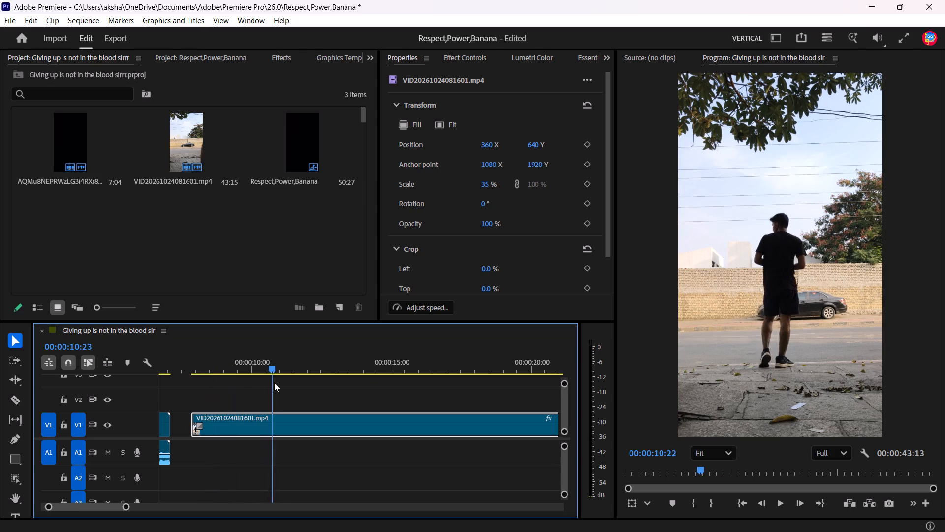
drag(274, 383, 237, 390)
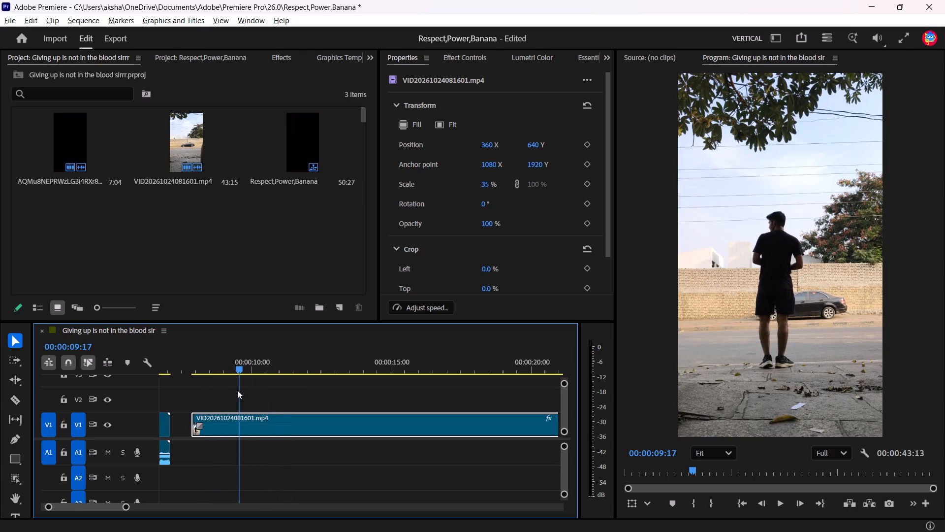
drag(237, 390, 234, 389)
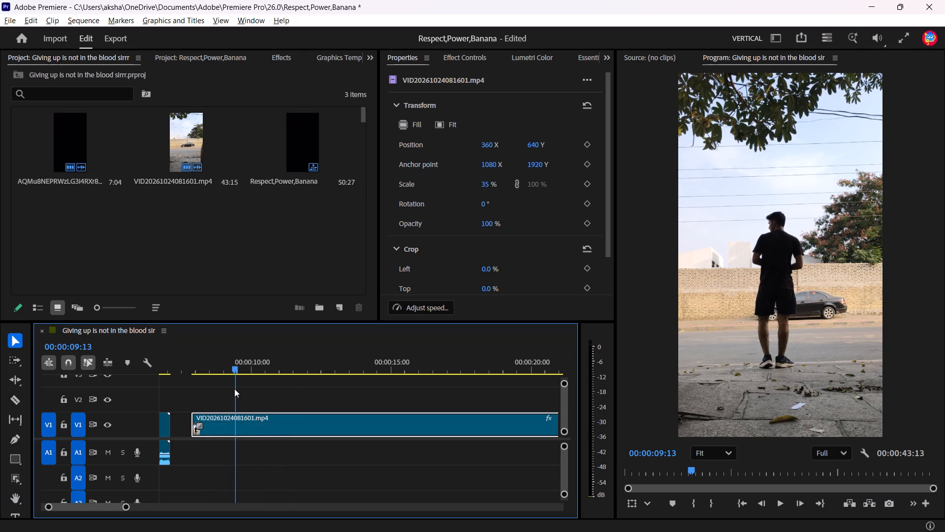
drag(234, 389, 219, 388)
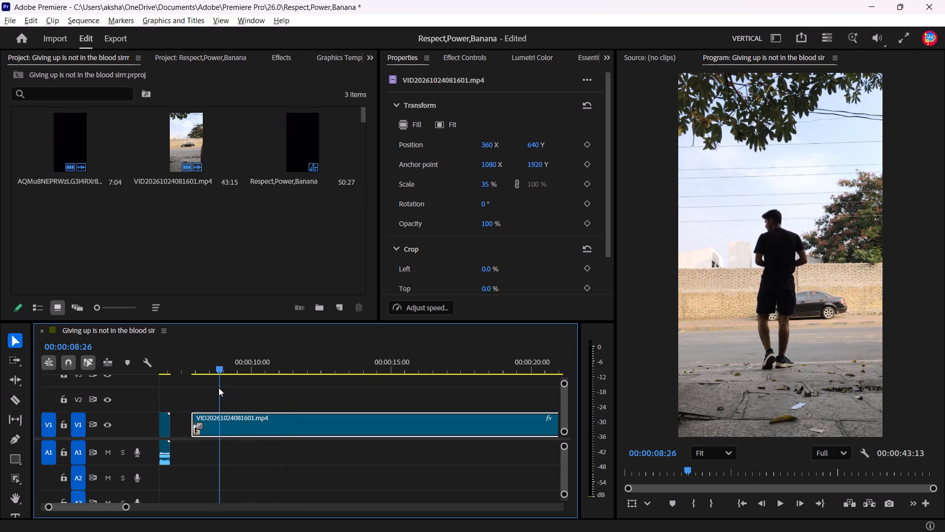
drag(219, 388, 191, 387)
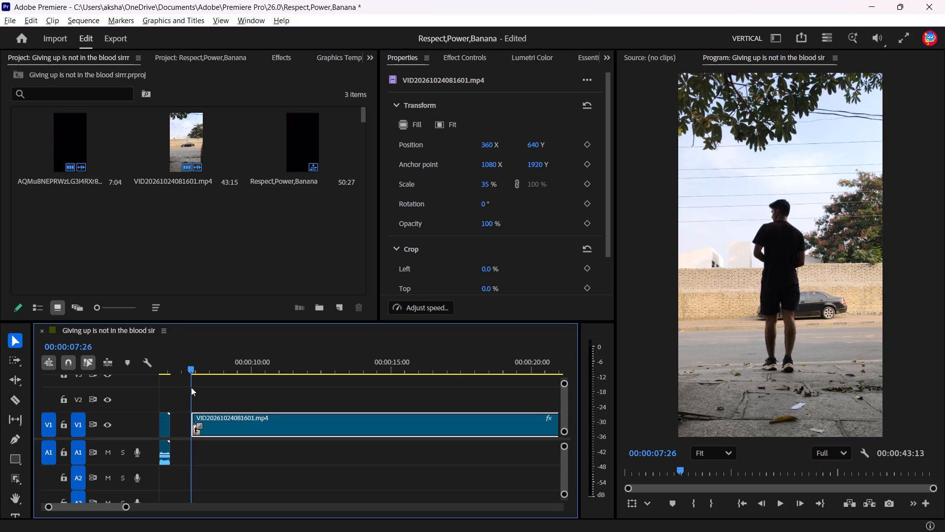
drag(191, 387, 194, 385)
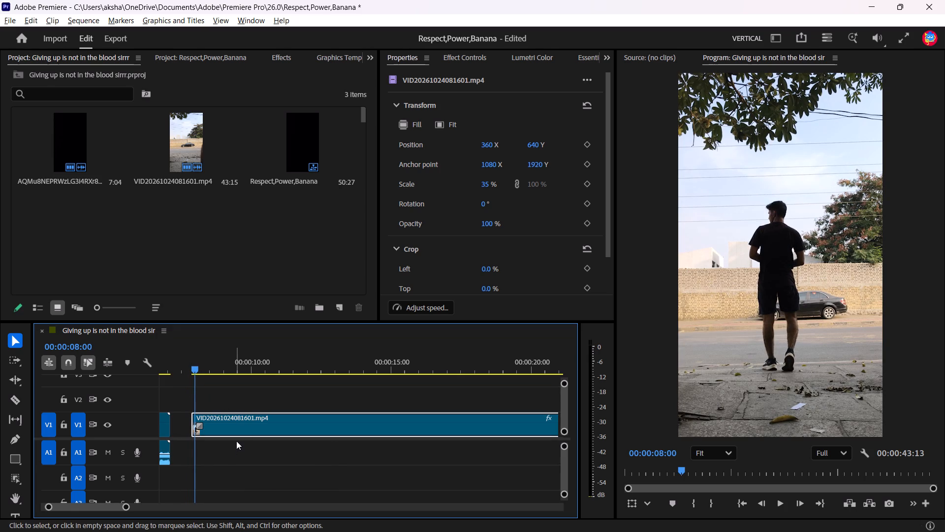
key(space)
key(space)
key(space)
key(space)
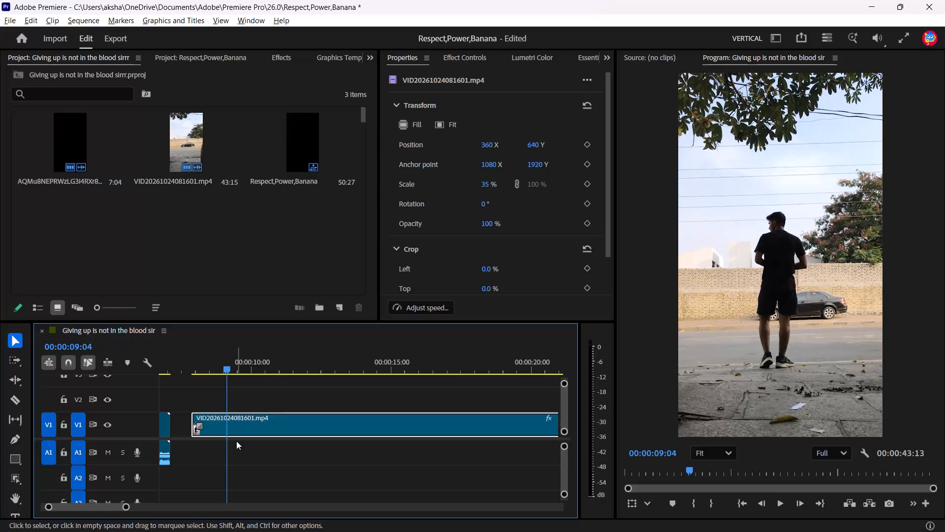
drag(226, 367, 212, 367)
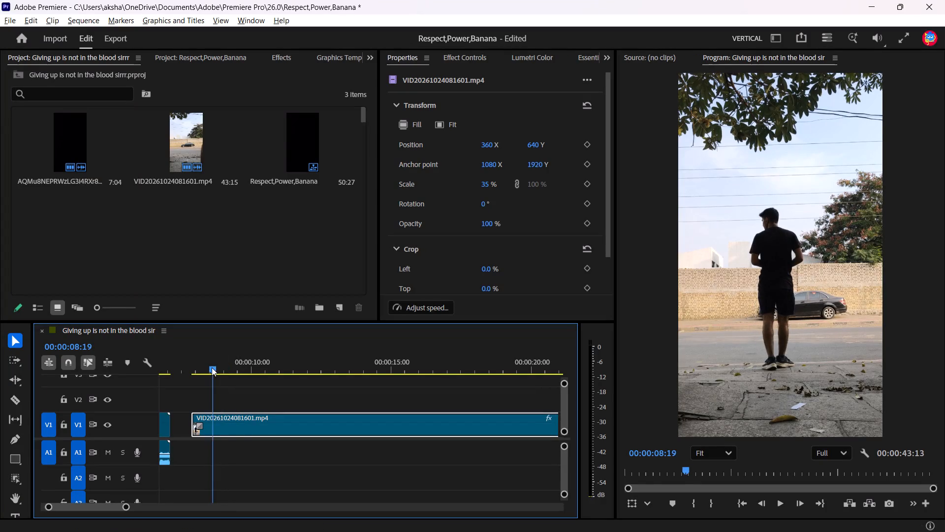
drag(212, 367, 203, 368)
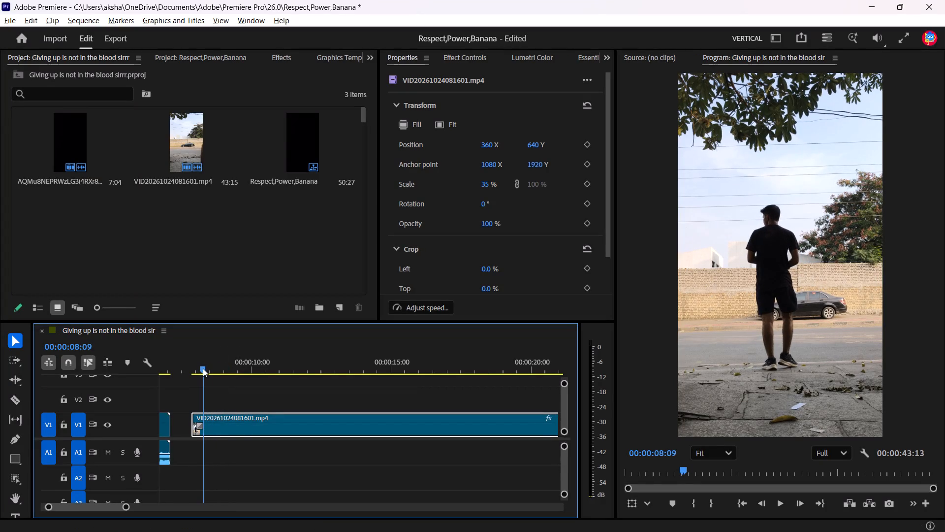
drag(203, 368, 239, 361)
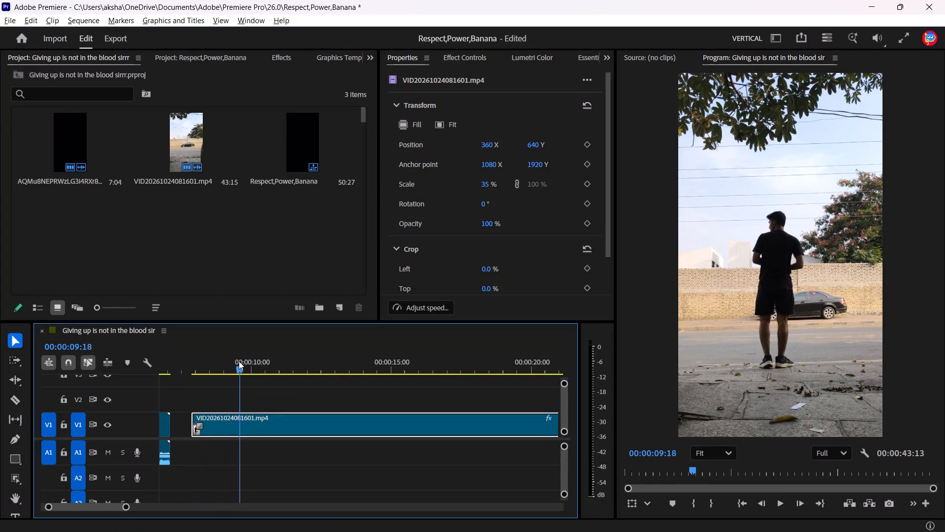
drag(239, 361, 227, 361)
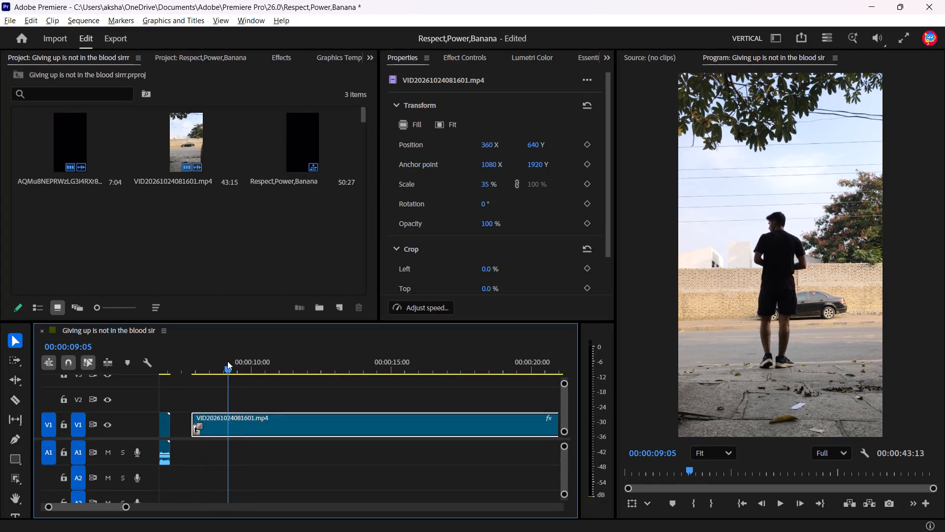
drag(227, 361, 242, 361)
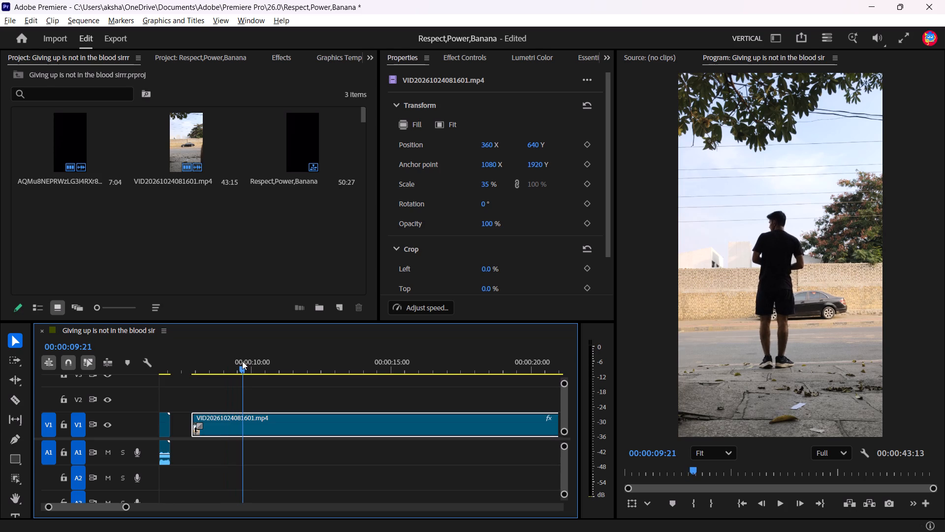
drag(242, 361, 225, 361)
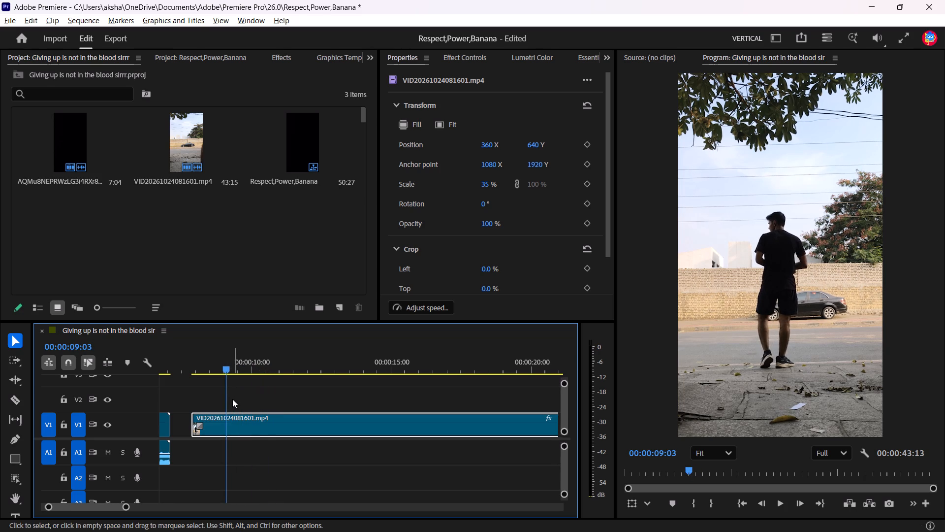
key(c)
click(227, 426)
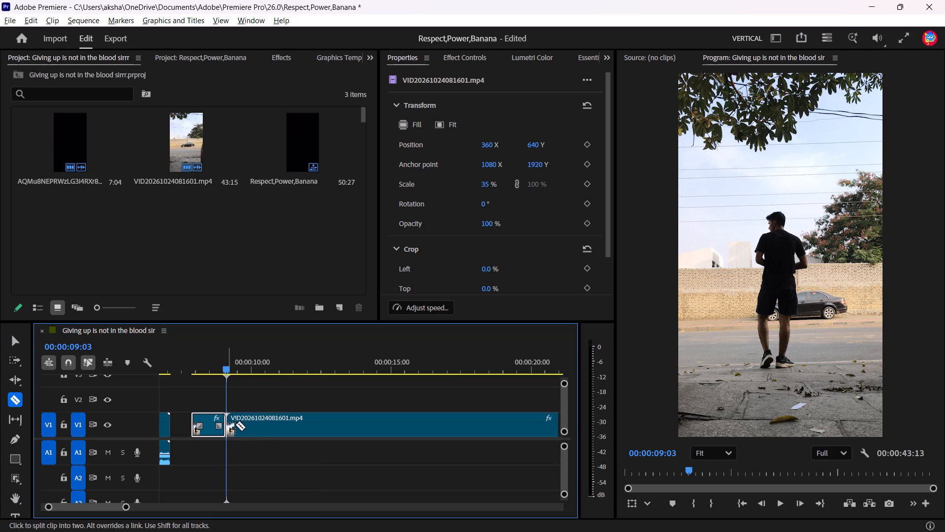
Trim the end of the short VID20261024081601.mp4 segment before the cut back seven frames to 00:00:08:26.
key(v)
click(203, 420)
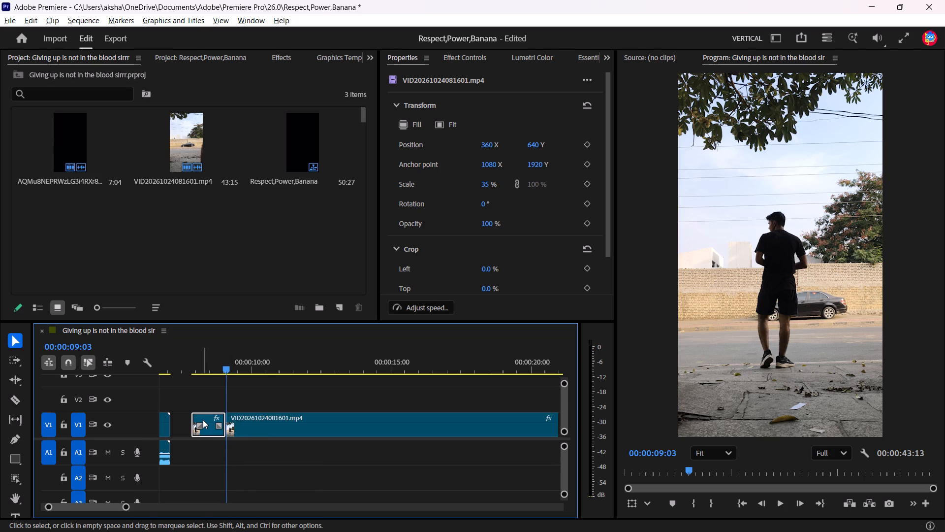
right_click(207, 420)
click(207, 420)
click(277, 422)
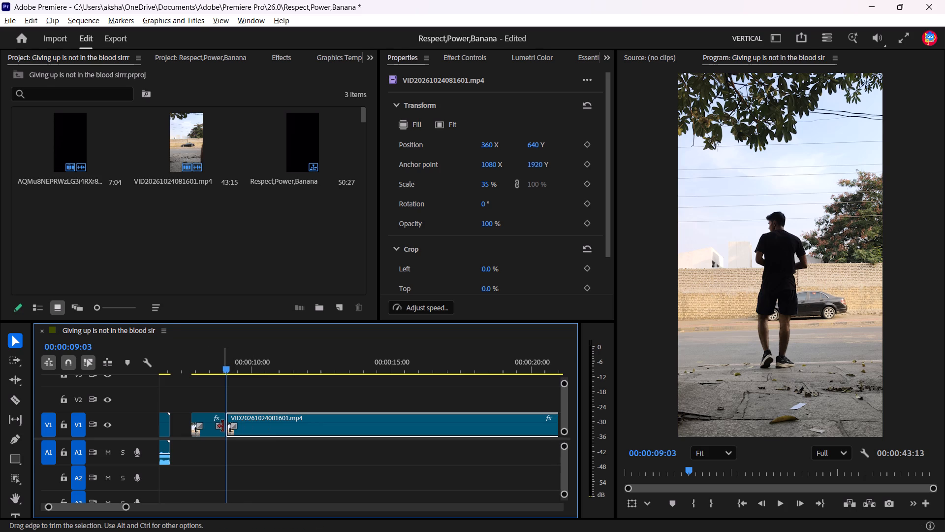
click(222, 426)
click(207, 422)
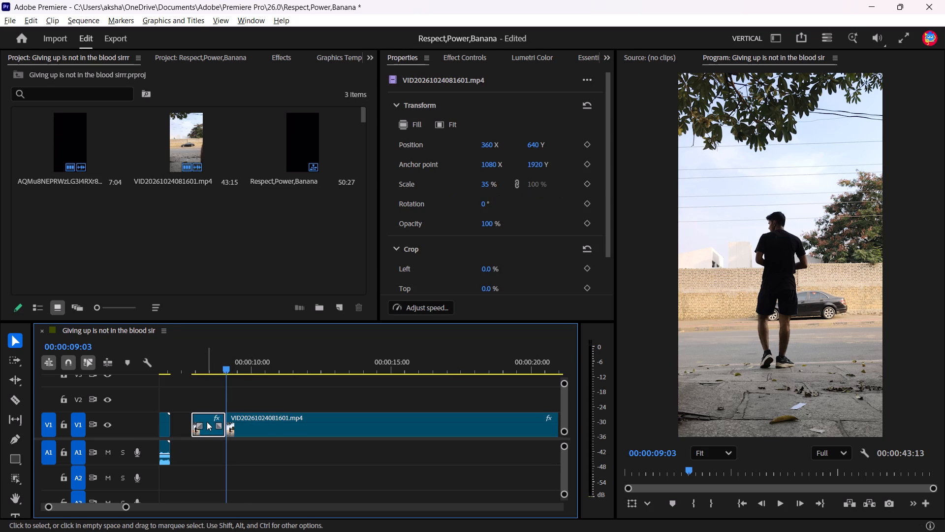
key(Left)
key(Left)
key(Left)
key(Left)
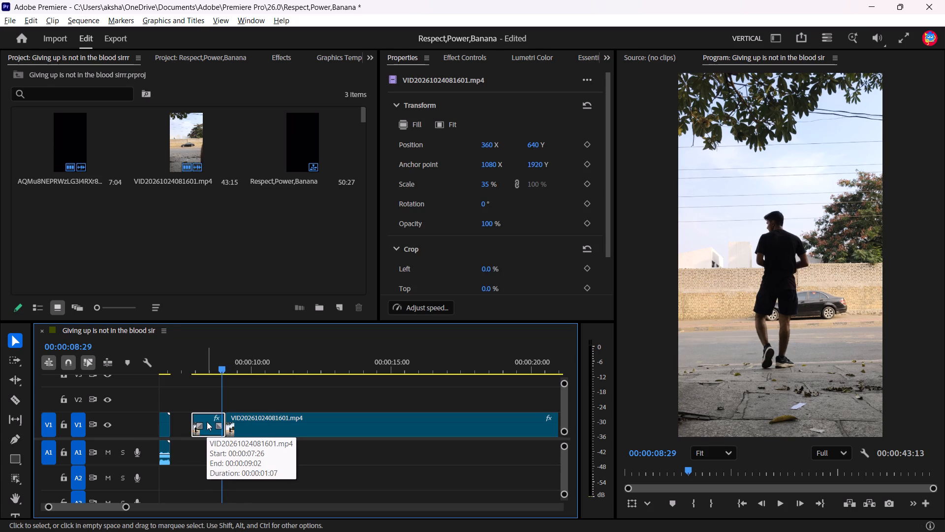
key(Left)
key(Left)
key(Left)
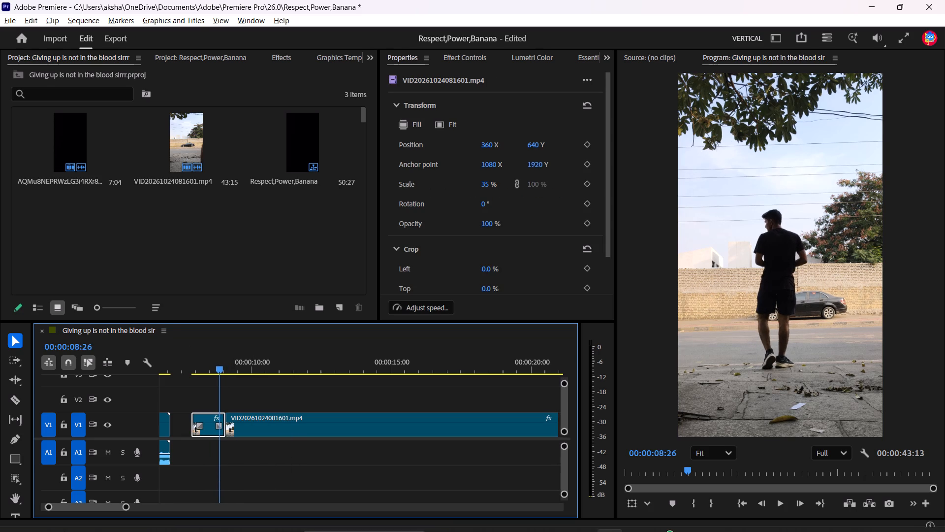
click(225, 423)
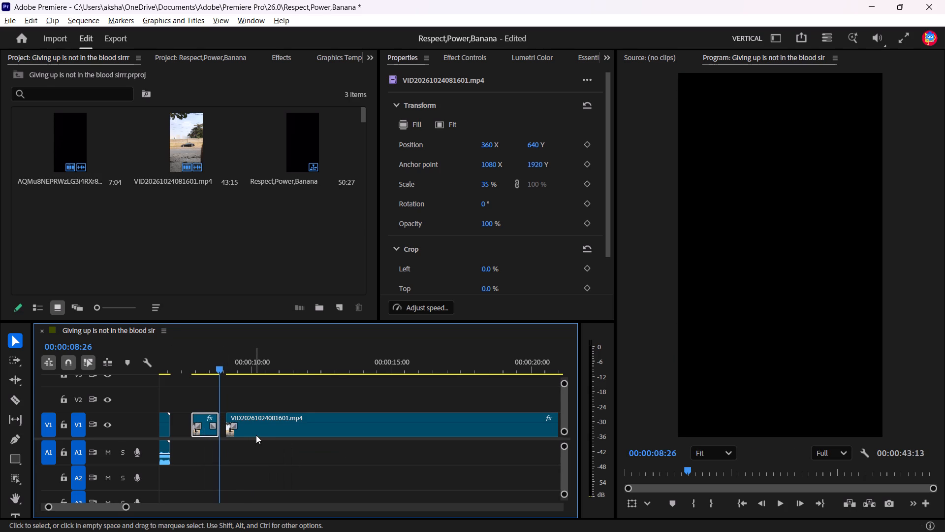
Move the long VID20261024081601.mp4 clip on V1 earlier so that it butts against the trimmed short segment.
key(space)
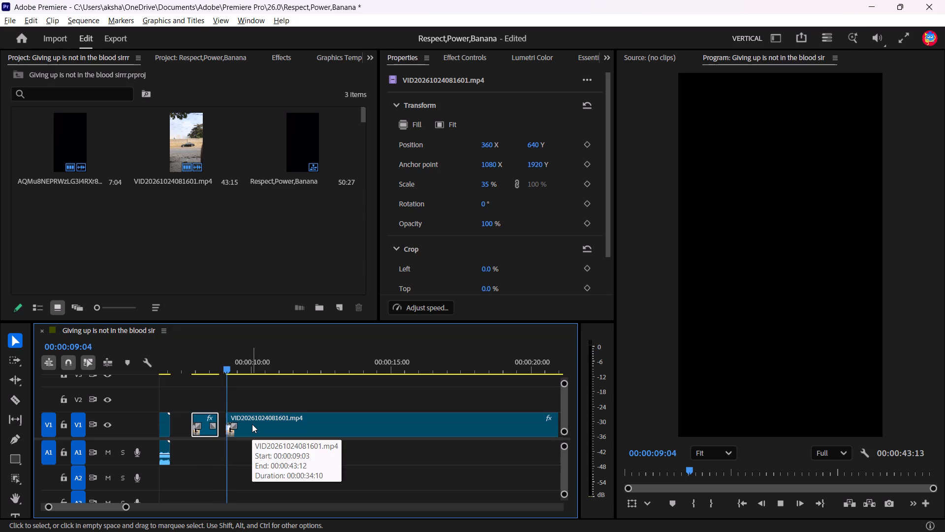
key(space)
drag(252, 424, 239, 422)
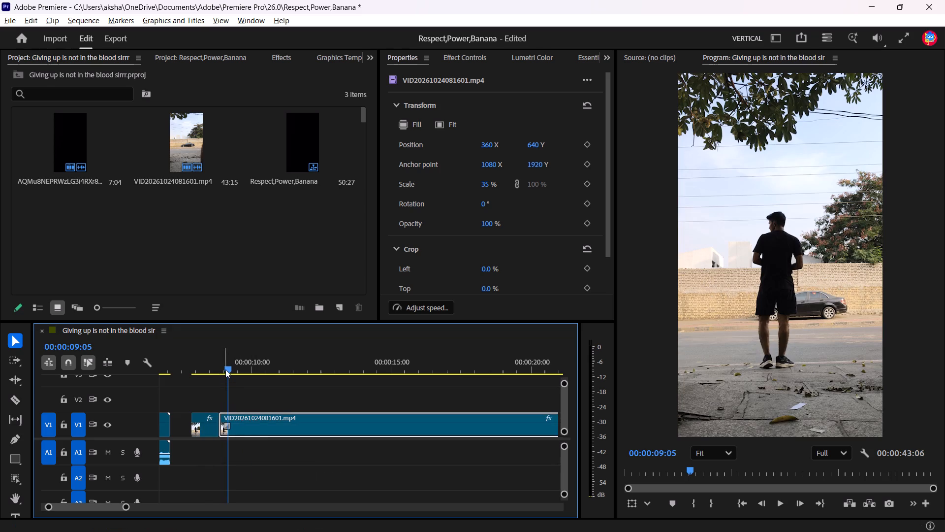
Play through the joined segments to find where the man has turned sideways, and cut the long VID20261024081601.mp4 clip on V1 at 00:00:14:12.
drag(227, 366, 196, 363)
key(space)
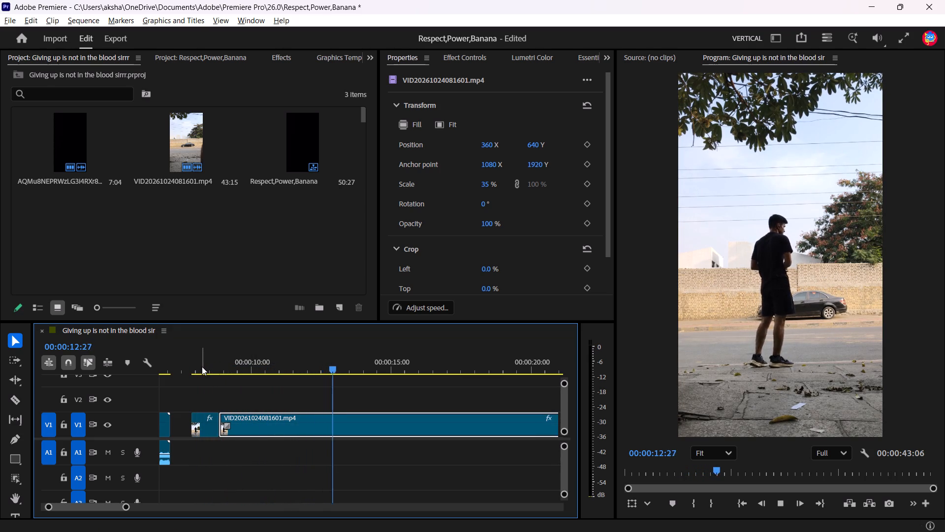
key(space)
key(space)
key(space)
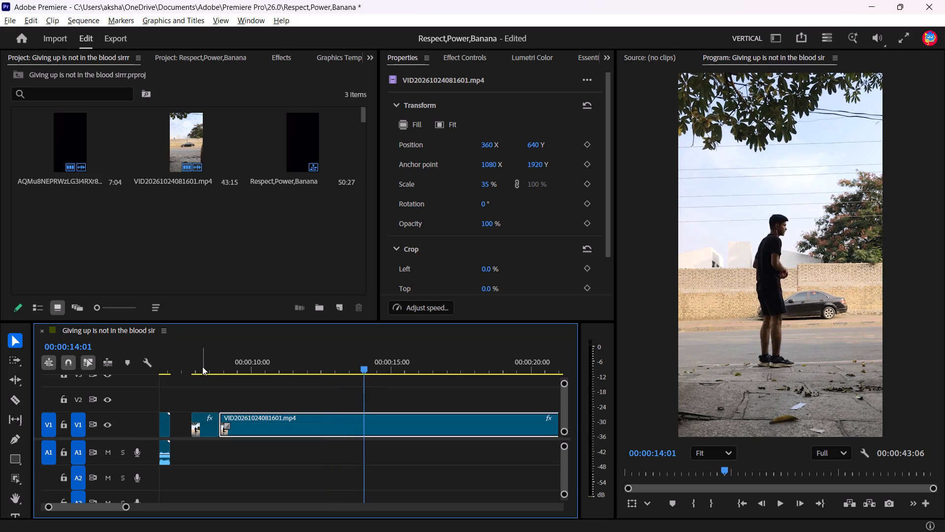
key(space)
key(space)
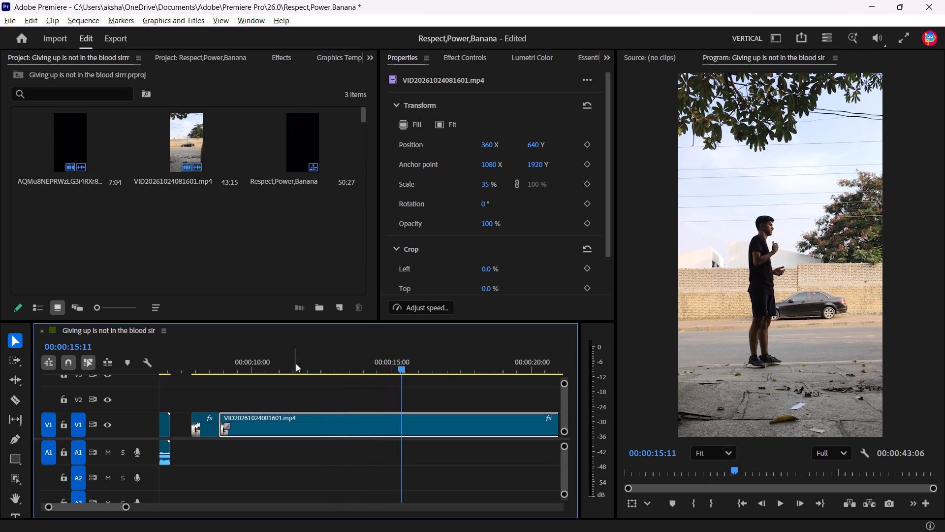
drag(402, 370, 374, 373)
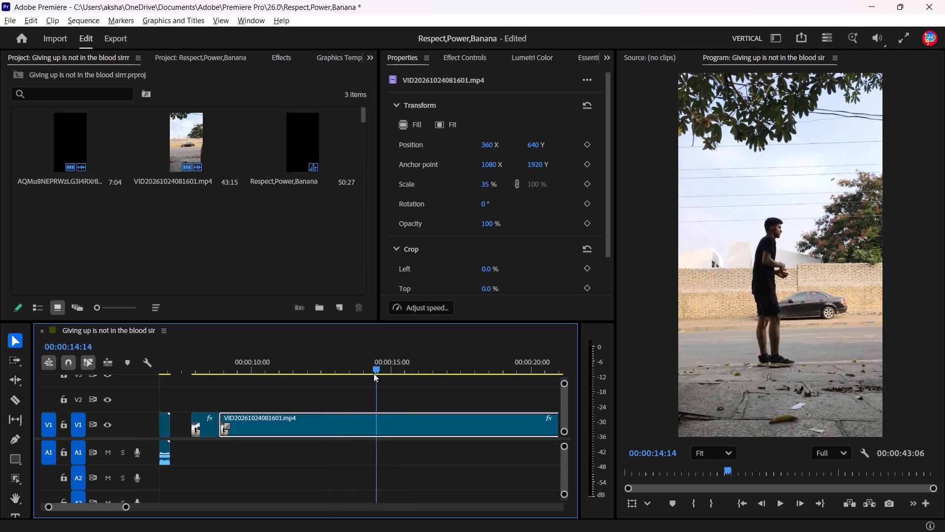
drag(374, 373, 356, 372)
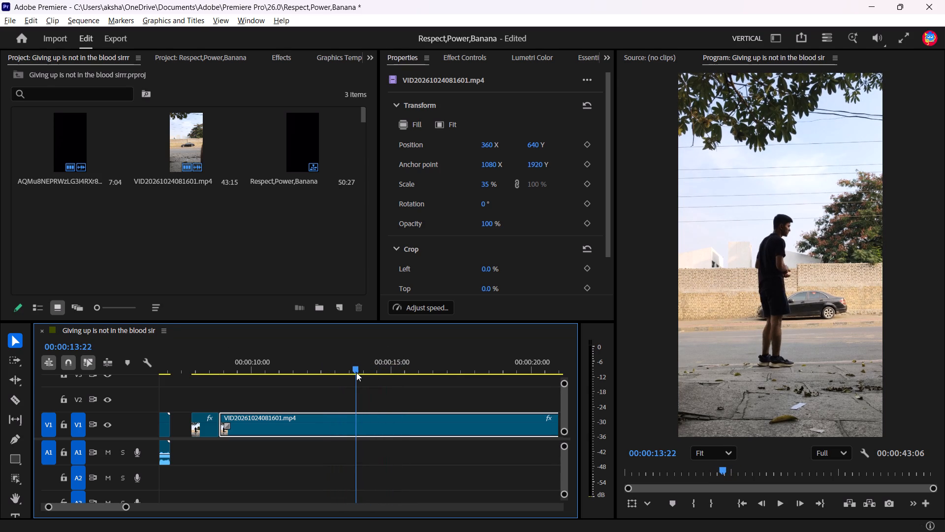
drag(356, 372, 380, 364)
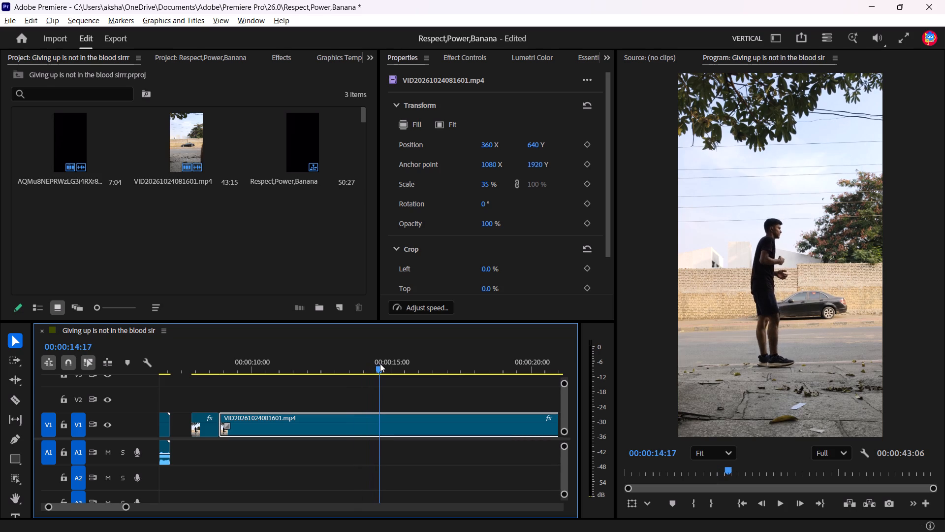
drag(380, 364, 376, 365)
key(c)
click(375, 428)
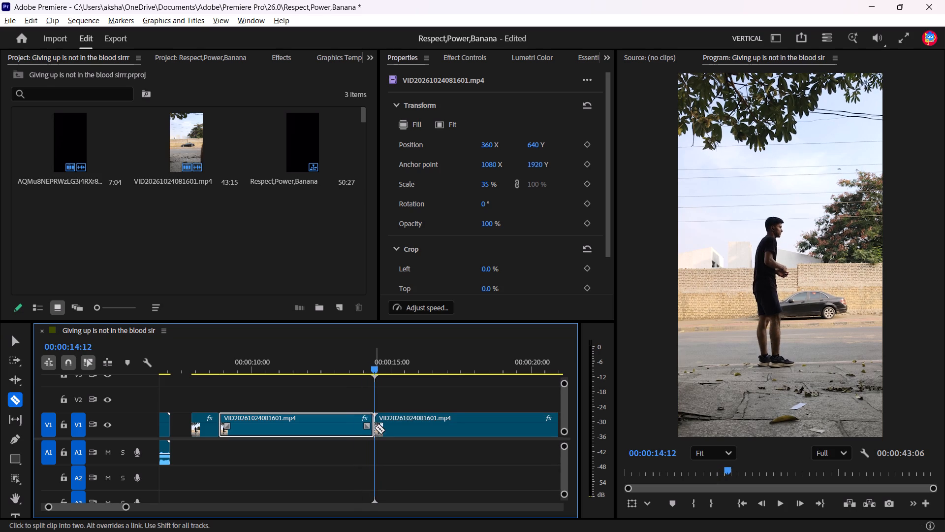
Delete the VID20261024081601.mp4 segment between the short first segment and the cut at 00:00:14:12, leaving the gap open.
key(v)
click(314, 424)
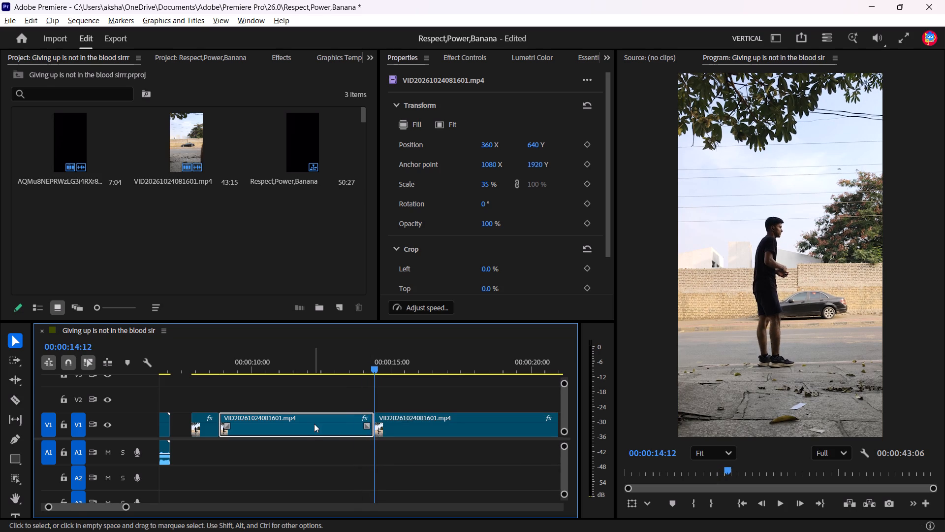
key(Delete)
Move the remaining VID20261024081601.mp4 clip on V1 earlier to close the gap after the short segment.
drag(394, 418, 243, 413)
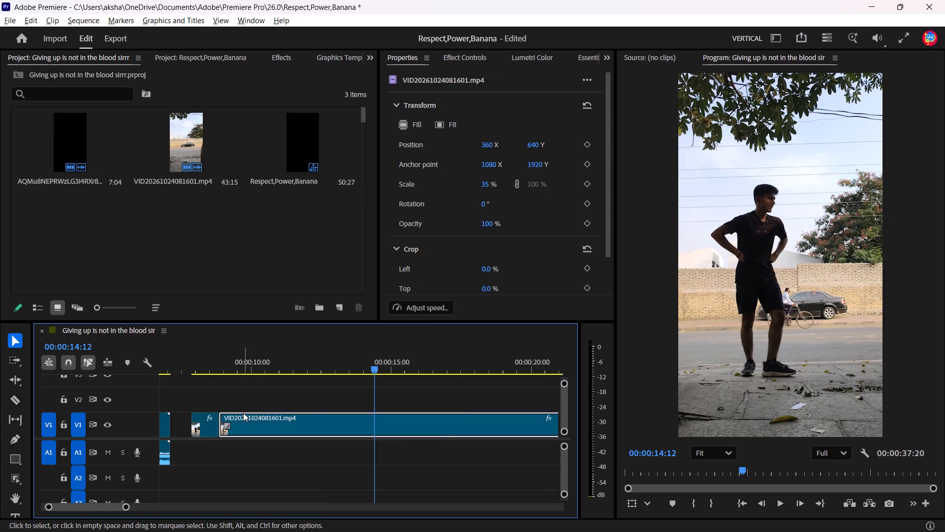
Scrub through the start of the long VID20261024081601.mp4 clip on V1 and cut it at 00:00:10:05.
drag(373, 367, 231, 385)
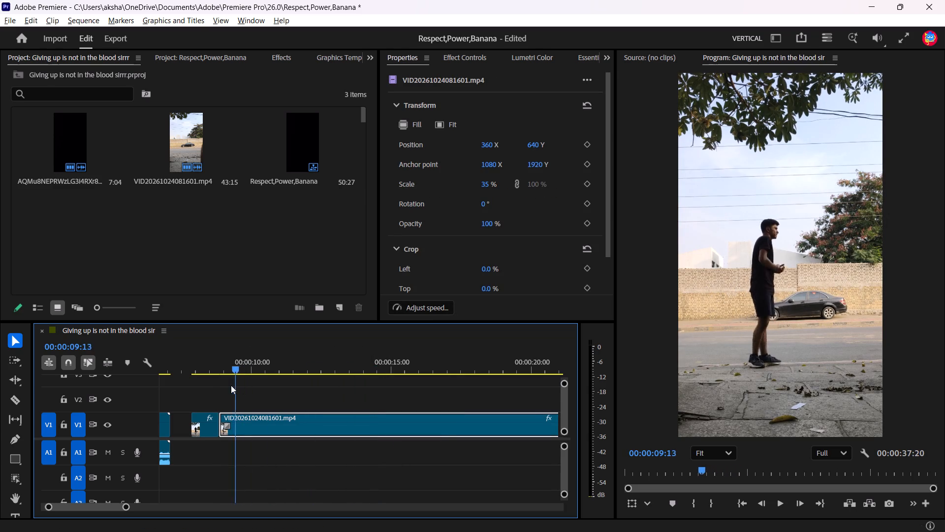
drag(231, 385, 219, 385)
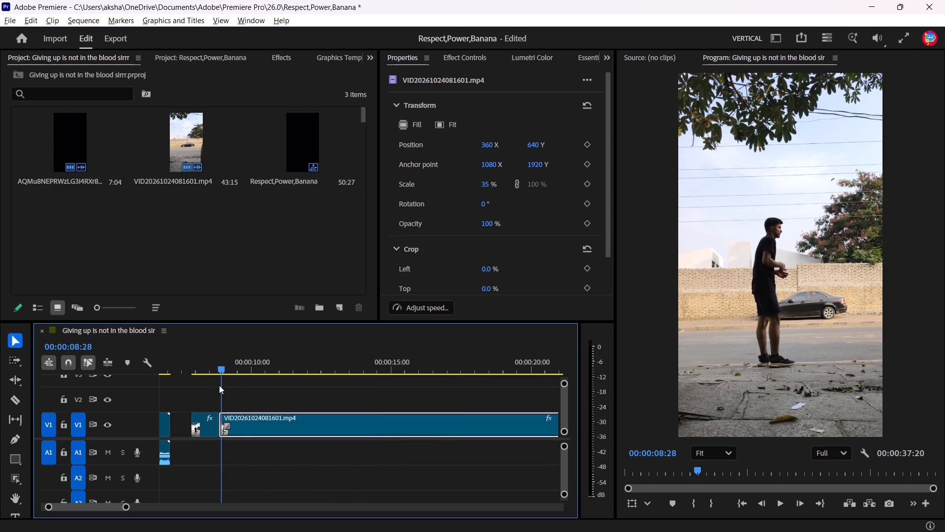
drag(219, 385, 247, 375)
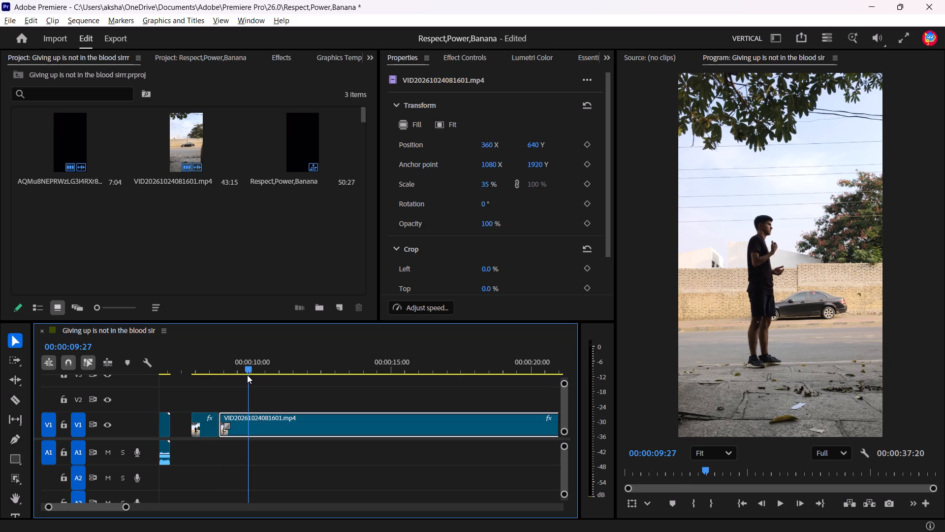
drag(247, 375, 254, 377)
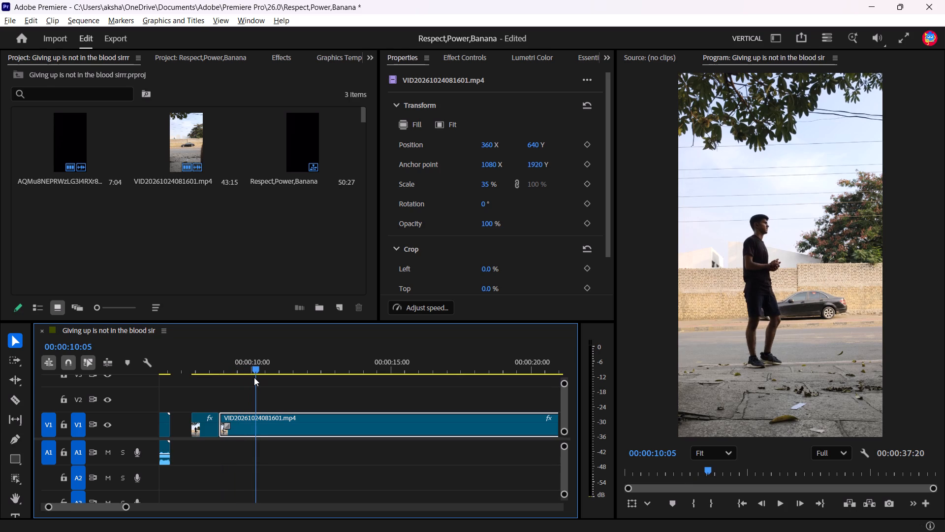
drag(254, 377, 254, 378)
key(c)
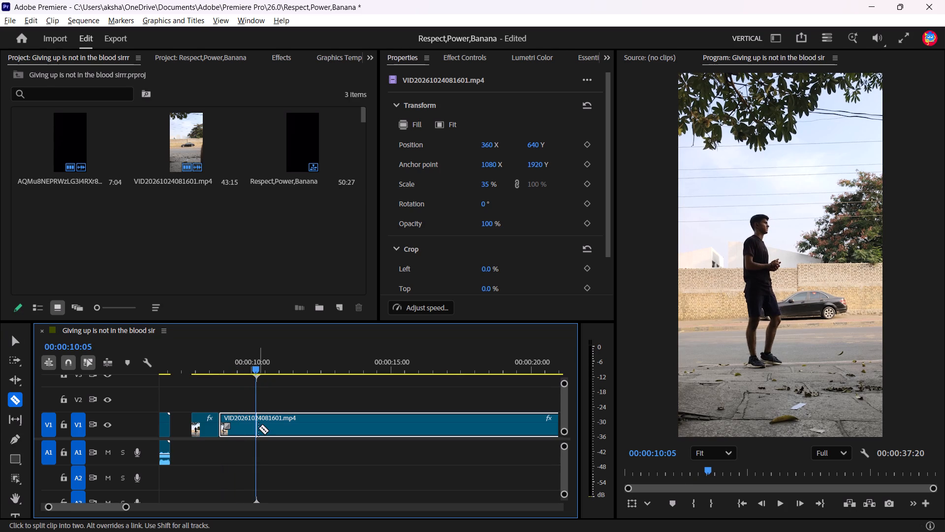
click(258, 429)
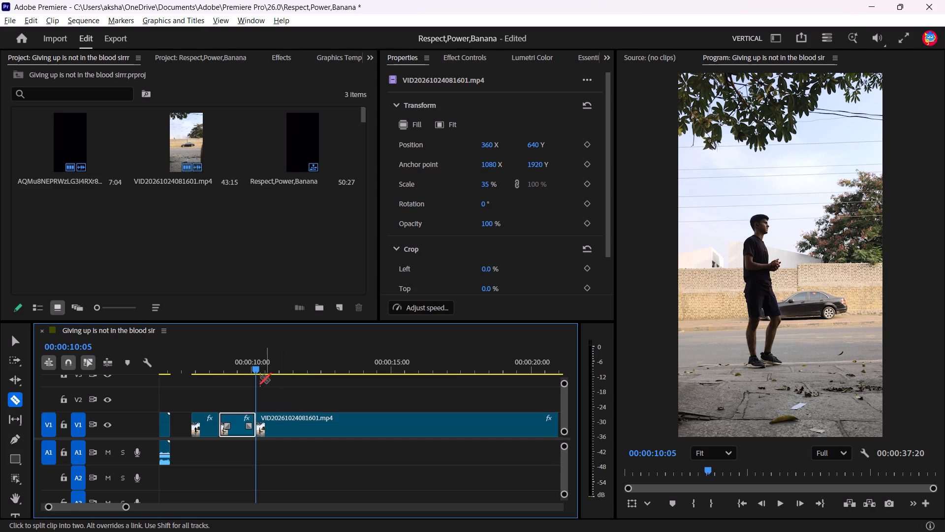
key(v)
Scrub through the remaining footage to find where the man is about to bend over, and cut the V1 clip at 00:00:23:19.
drag(255, 367, 296, 375)
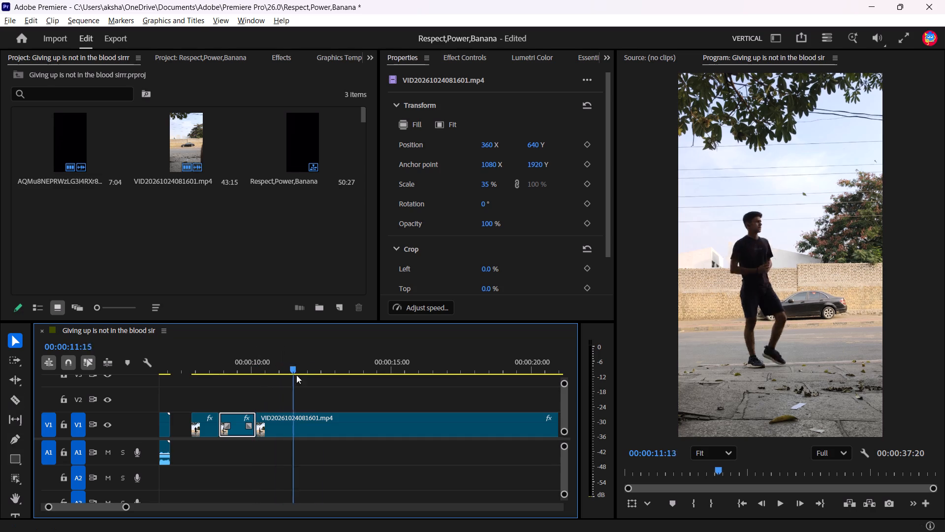
drag(296, 375, 532, 374)
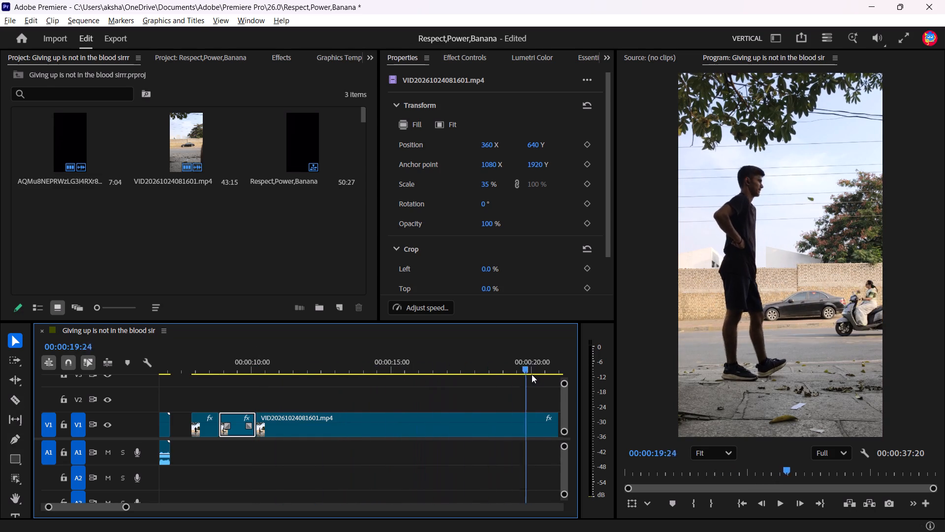
drag(532, 374, 311, 377)
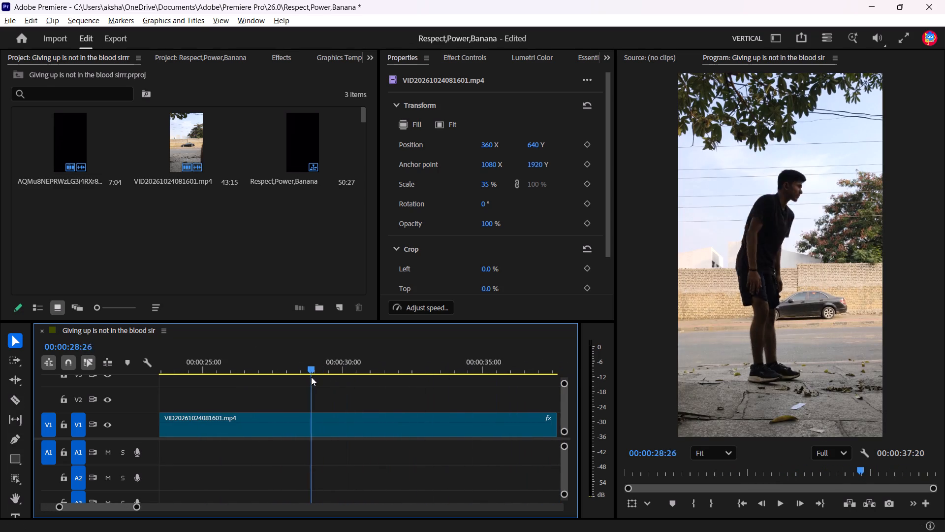
drag(311, 377, 158, 378)
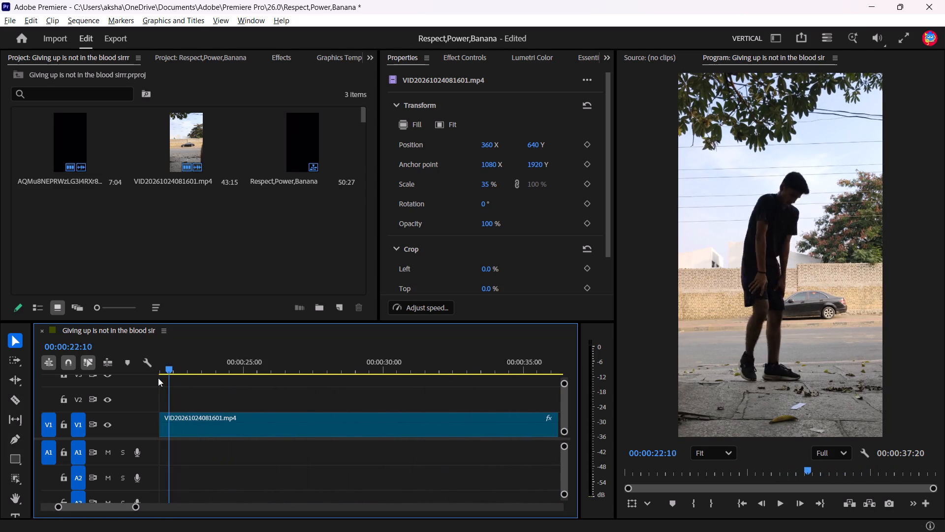
drag(158, 378, 375, 378)
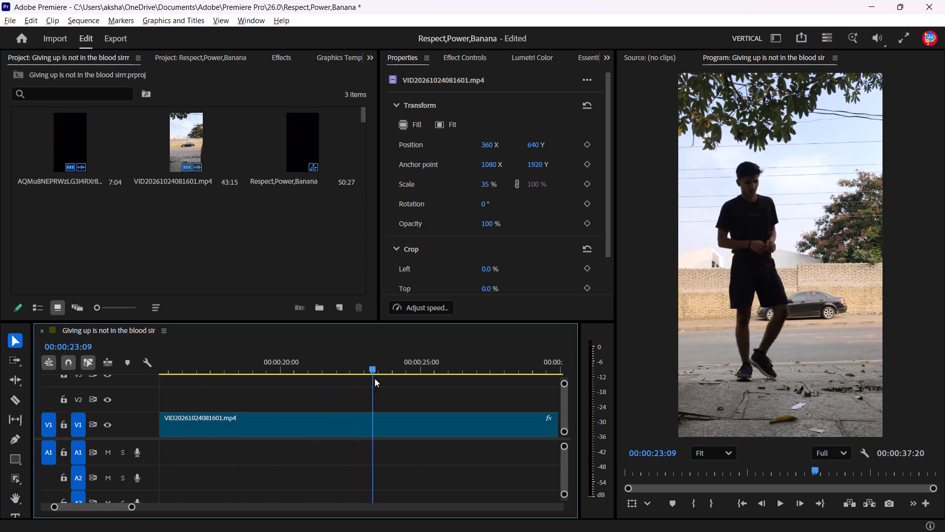
drag(375, 378, 393, 378)
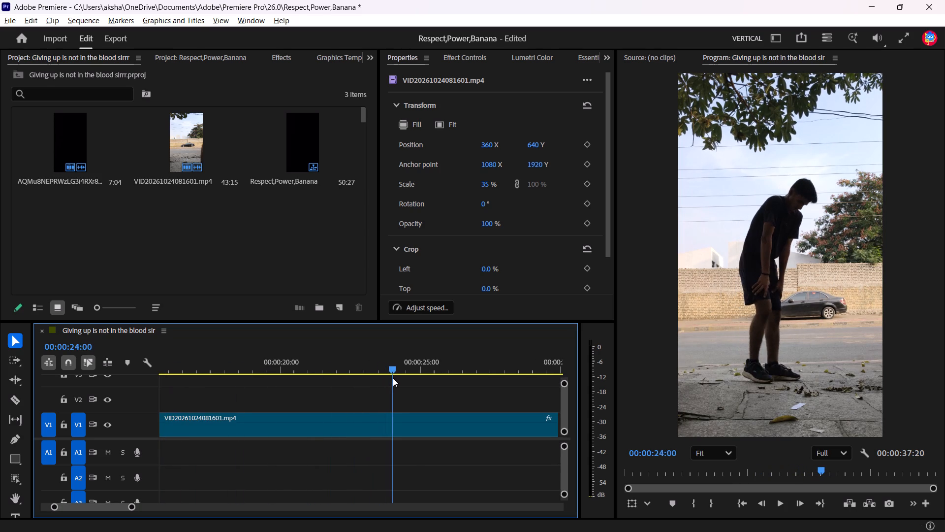
drag(393, 378, 398, 372)
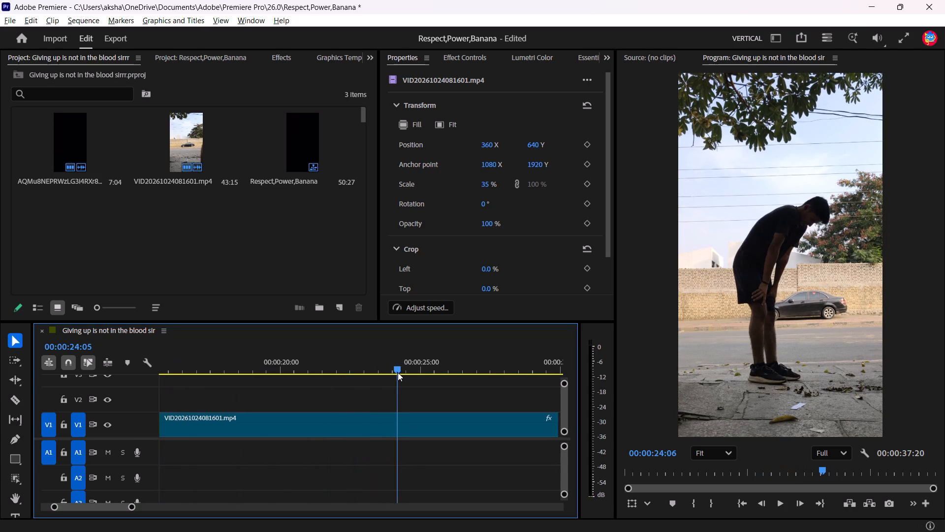
drag(398, 372, 382, 372)
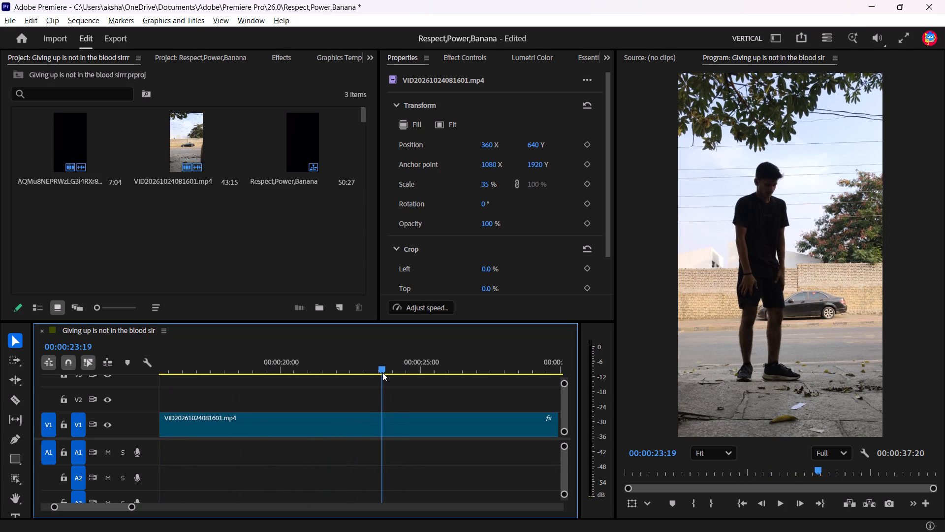
key(c)
click(382, 419)
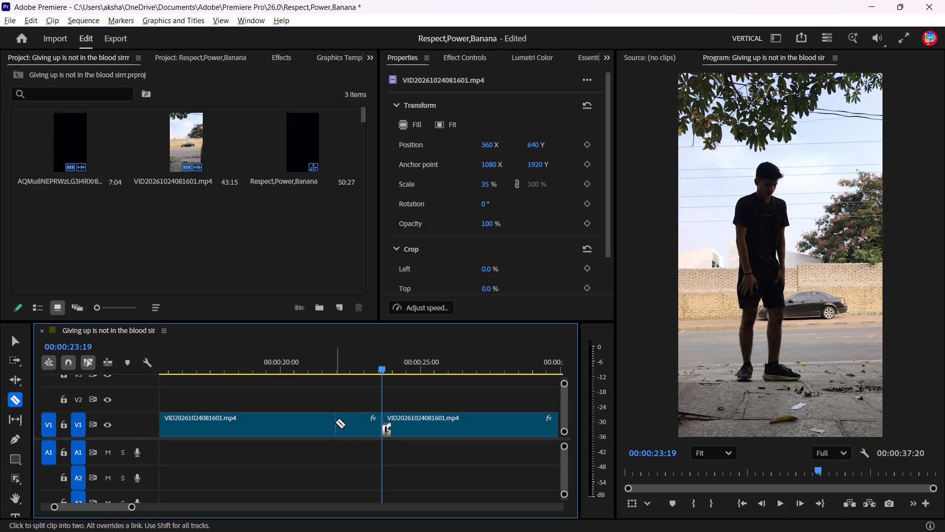
Delete the V1 segment between the cuts at 00:00:10:05 and 00:00:23:19, leaving the gap open.
key(v)
click(329, 430)
key(Delete)
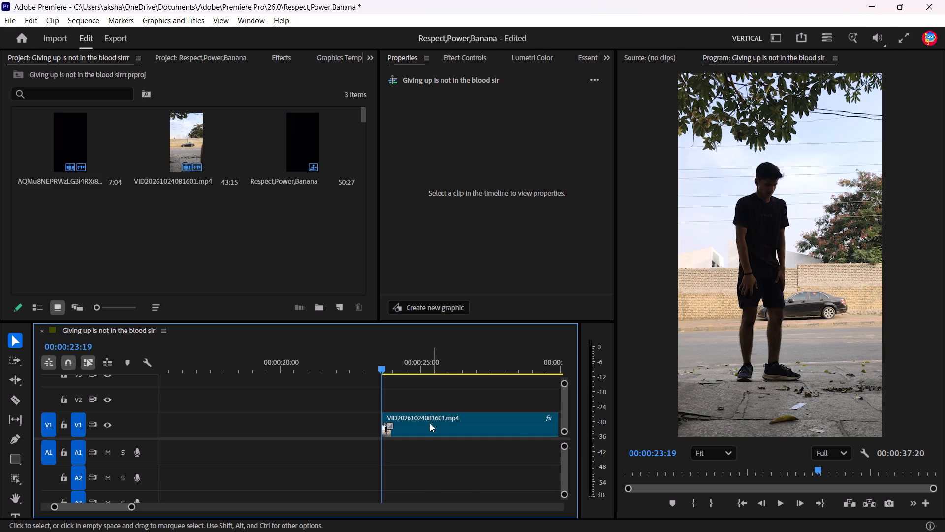
Play the man bending over and cut the VID20261024081601.mp4 clip on V1 at 00:00:25:01.
key(space)
key(space)
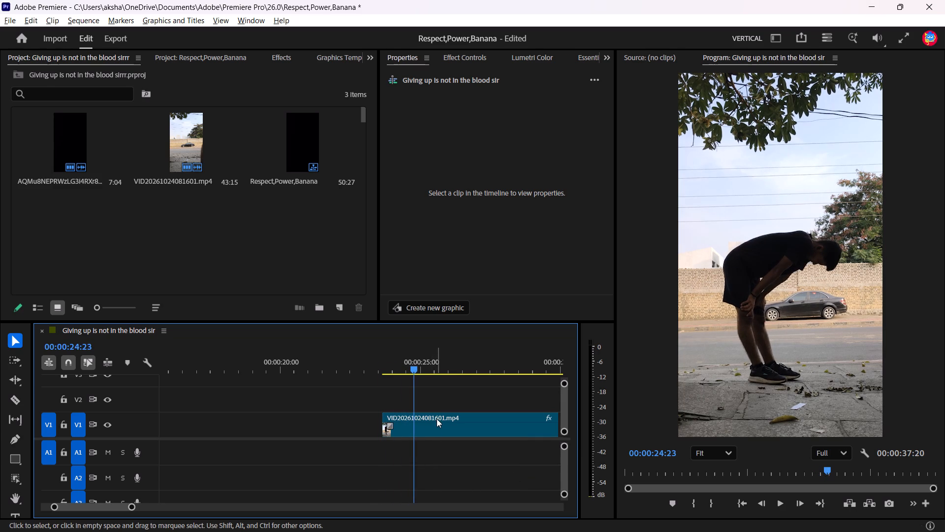
key(space)
key(space)
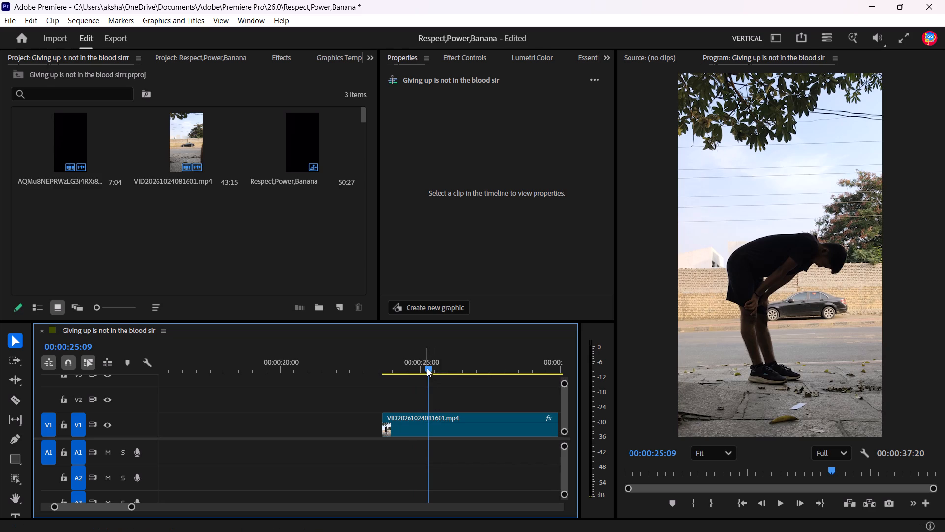
drag(427, 368, 419, 367)
key(c)
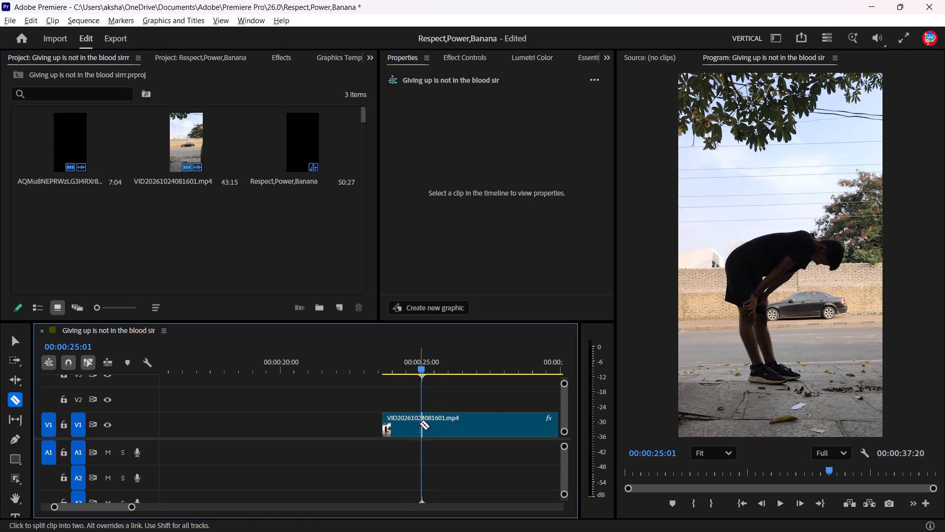
click(419, 428)
Find the moment just before the man straightens up, and cut the last VID20261024081601.mp4 segment on V1 at 00:00:29:05.
key(space)
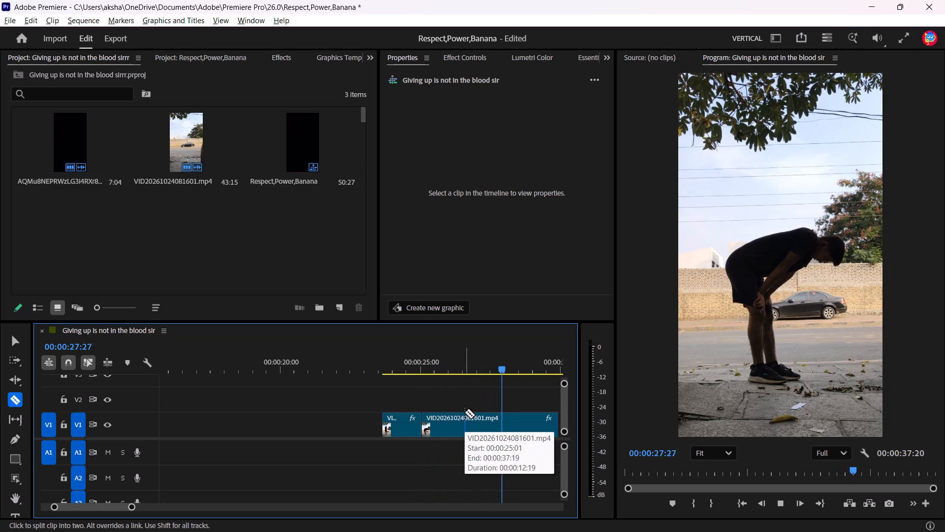
key(space)
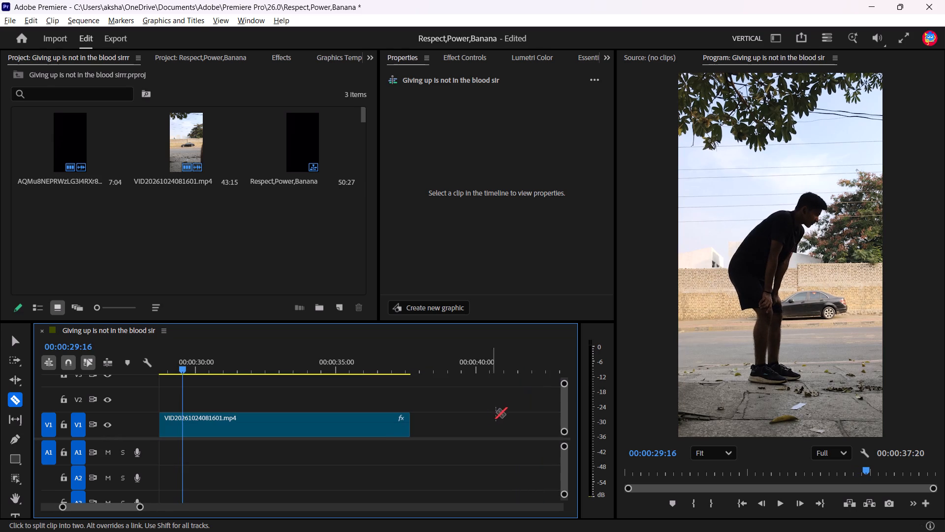
drag(179, 369, 159, 371)
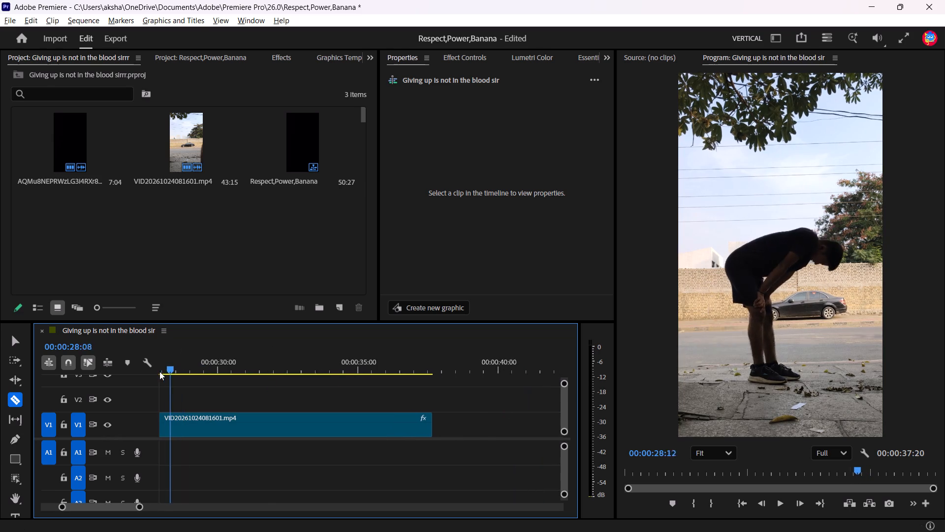
drag(159, 371, 410, 383)
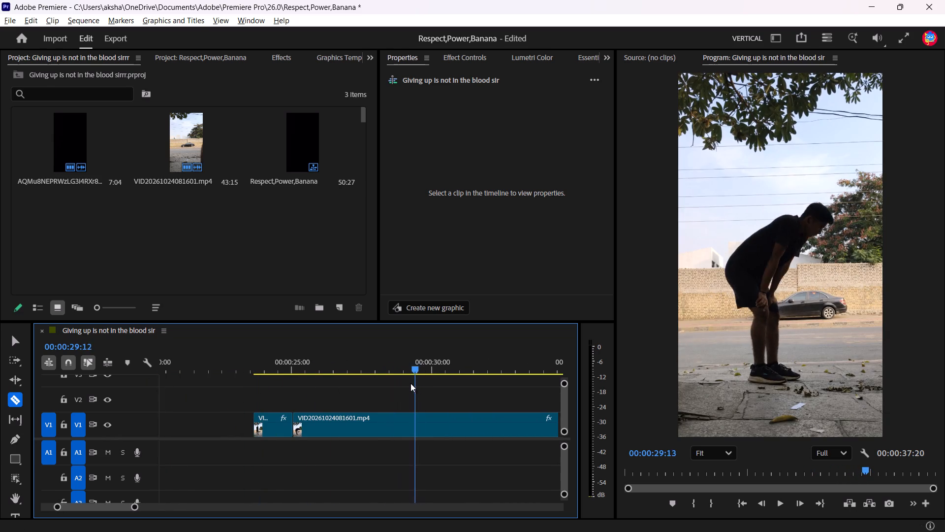
drag(410, 383, 406, 384)
click(409, 421)
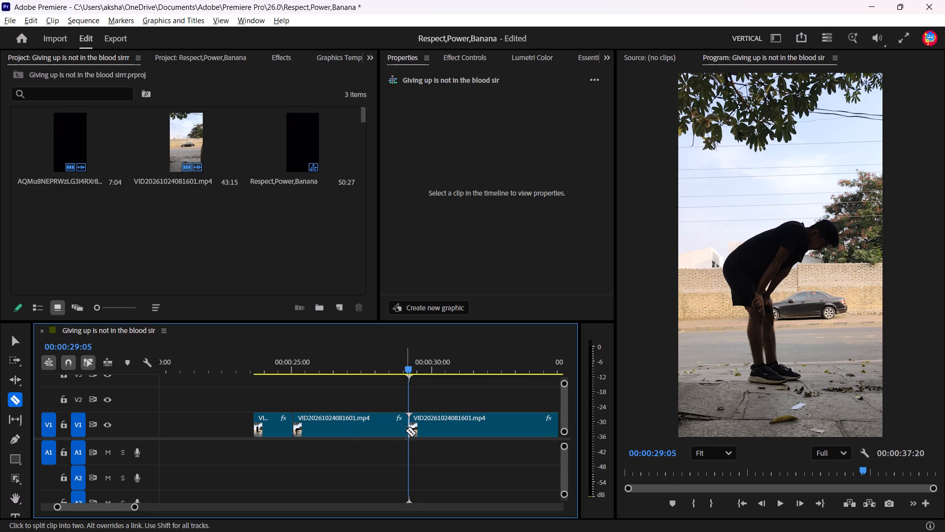
Delete the V1 segment between the cuts at 00:00:25:01 and 00:00:29:05, leaving the gap open.
key(v)
click(361, 436)
key(Delete)
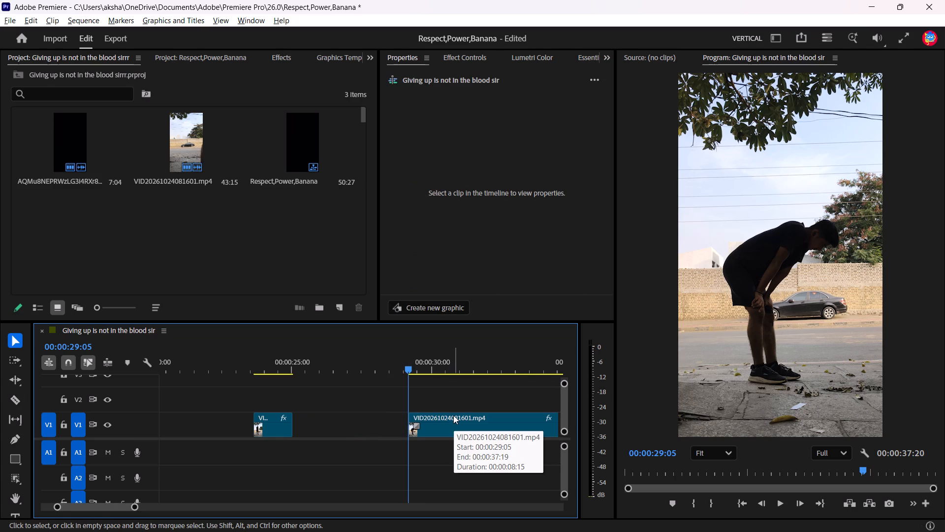
Move the last VID20261024081601.mp4 clip on V1 earlier so that it butts against the bending-over segment.
drag(439, 414, 330, 422)
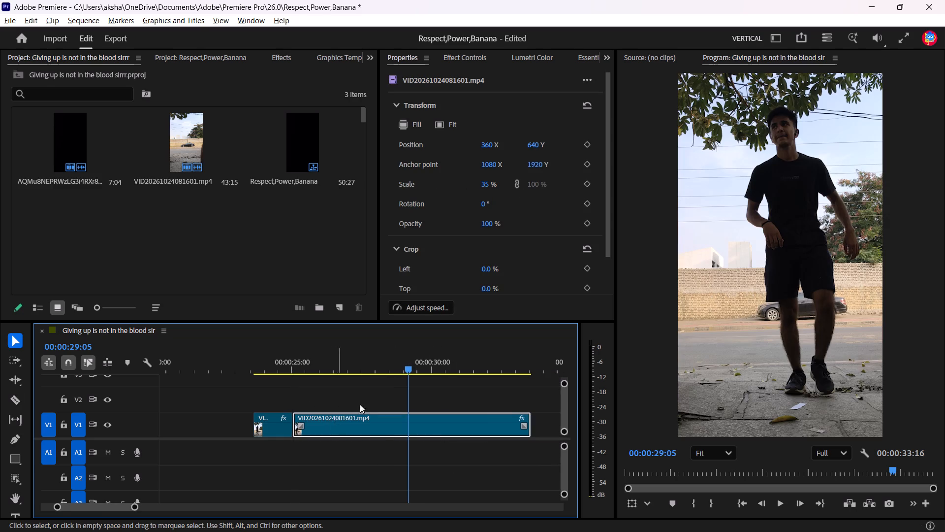
Play through the joined bending-over and straightening-up segments, and trim the end of the last V1 clip to about 00:00:27:25.
drag(409, 367, 286, 369)
key(space)
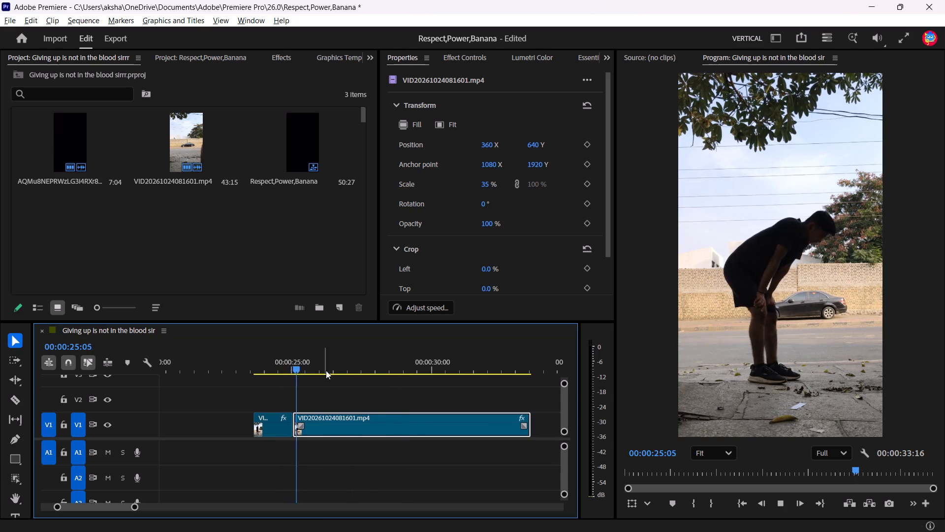
key(space)
drag(323, 365, 199, 370)
key(space)
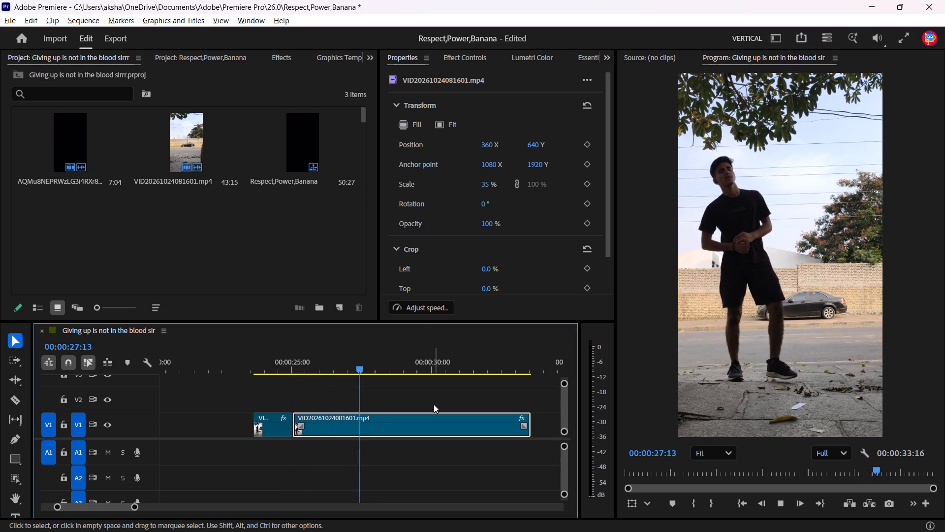
key(space)
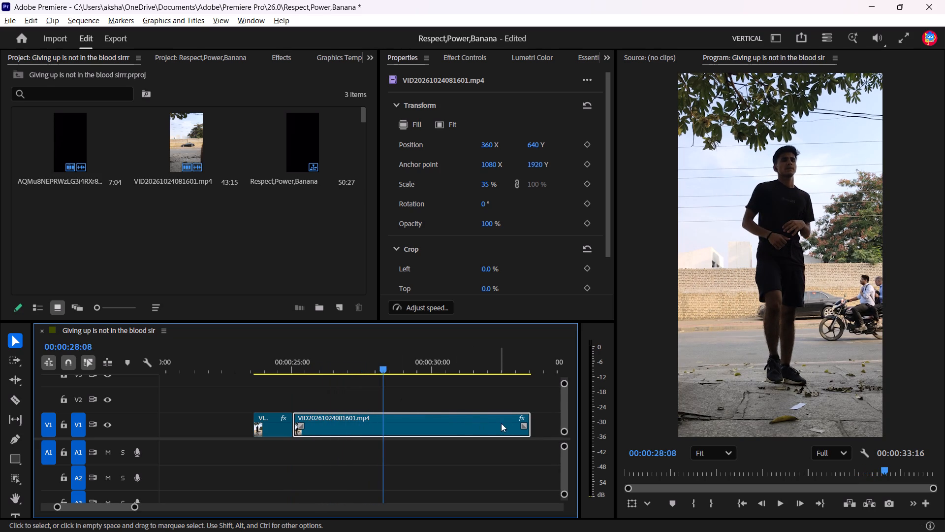
drag(529, 422, 352, 429)
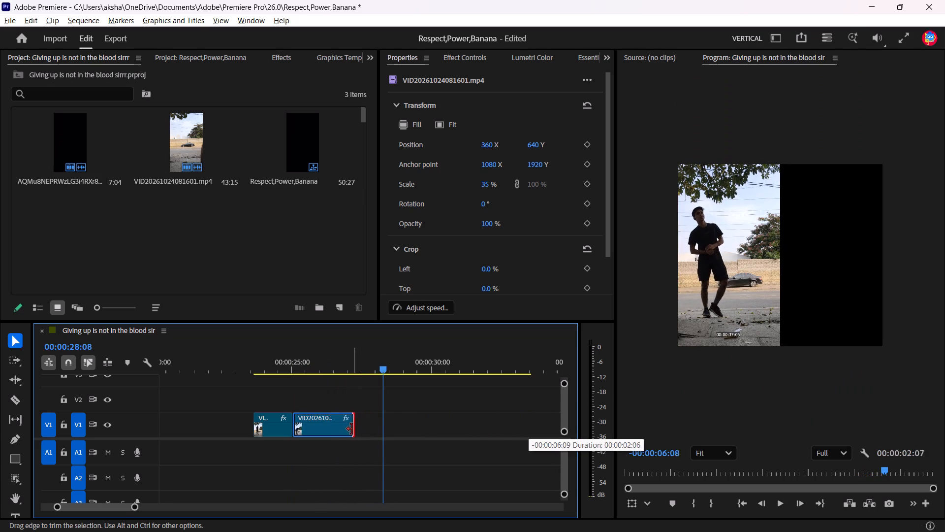
drag(352, 429, 344, 429)
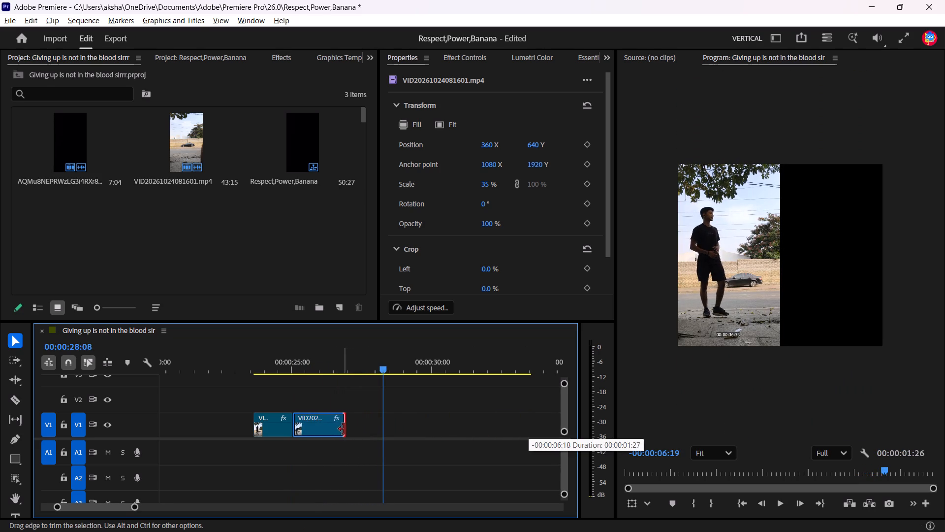
drag(344, 429, 369, 425)
drag(381, 372, 305, 366)
key(space)
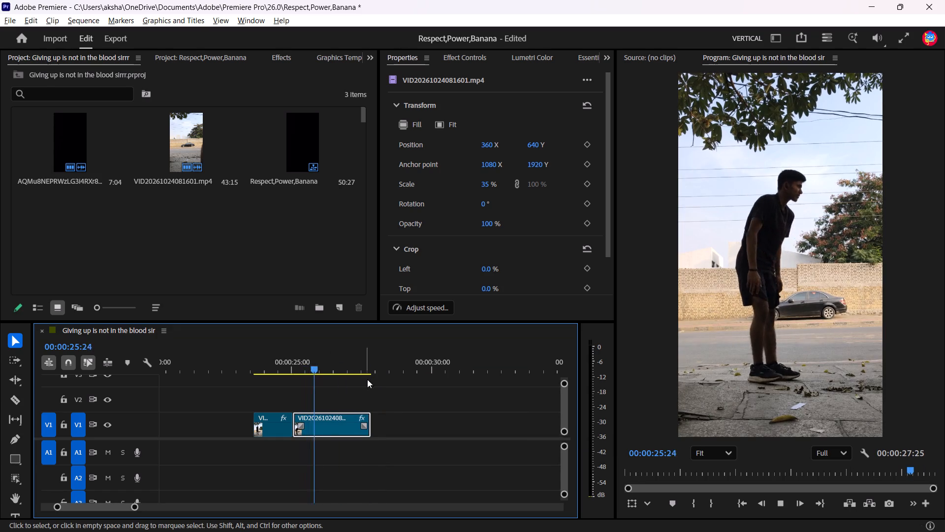
key(space)
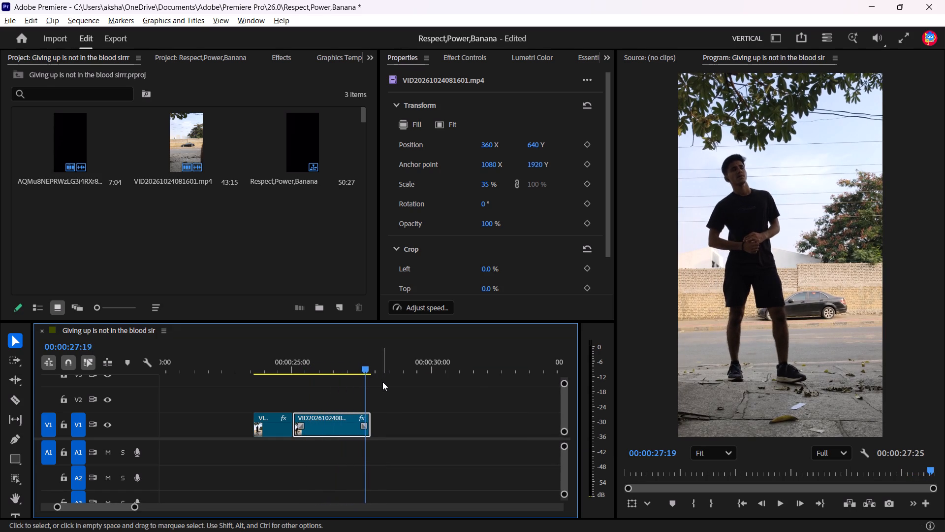
drag(364, 367, 493, 392)
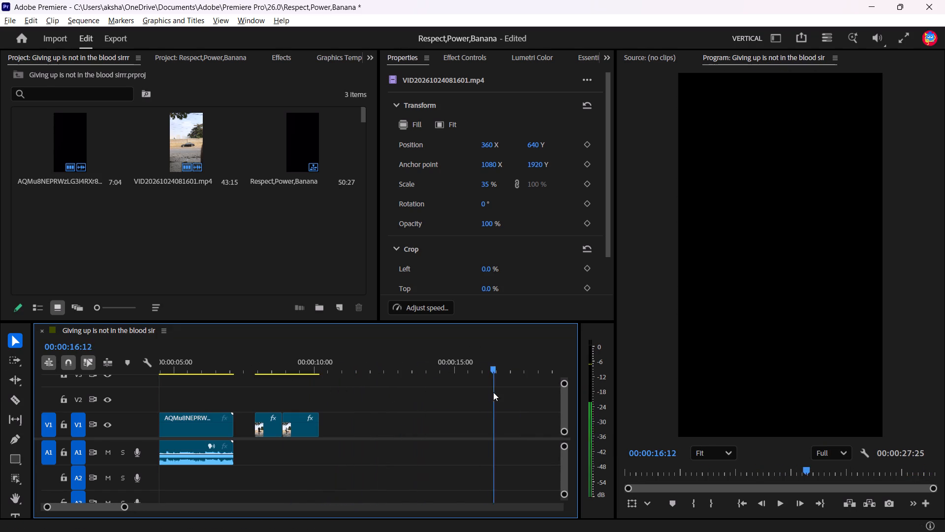
Move the bending-over and straightening-up clips together earlier on V1 so they butt against the two short clips following the opening.
drag(493, 392, 306, 383)
drag(263, 400, 344, 415)
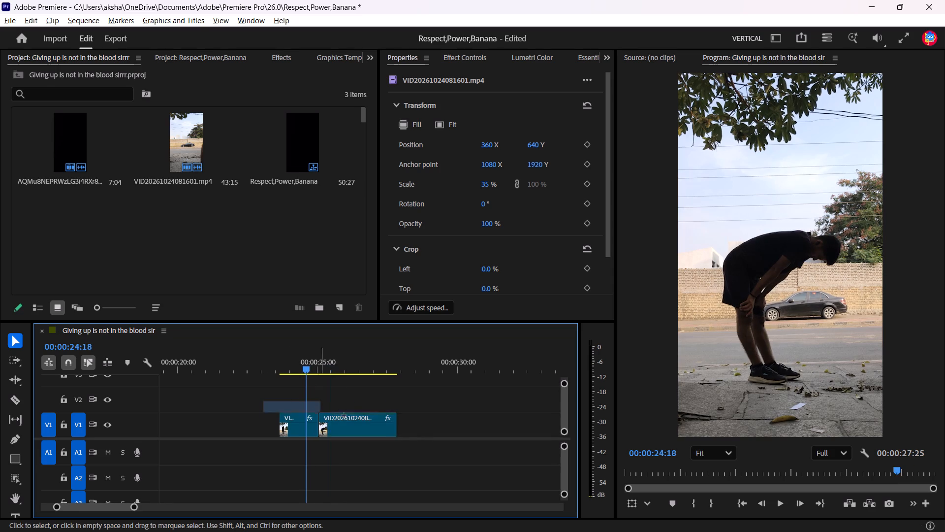
drag(344, 415, 420, 440)
drag(343, 421, 517, 436)
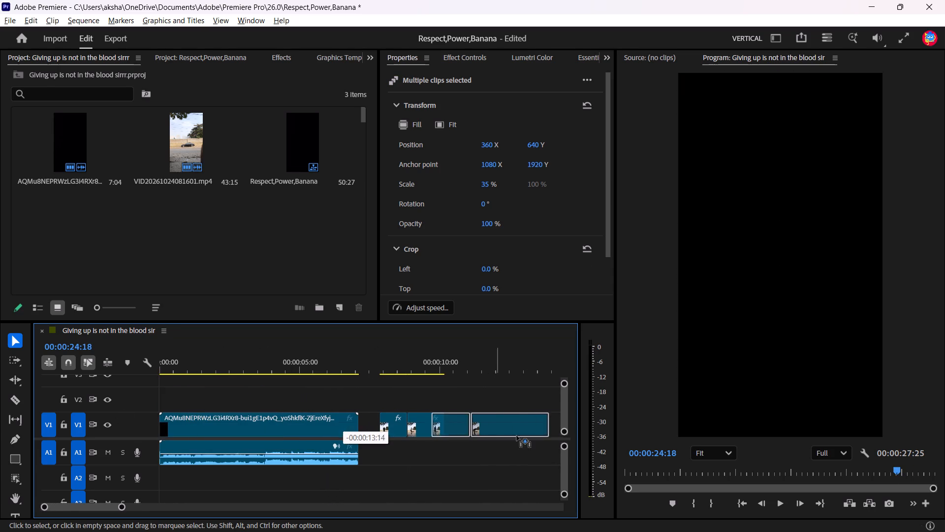
drag(517, 436, 482, 435)
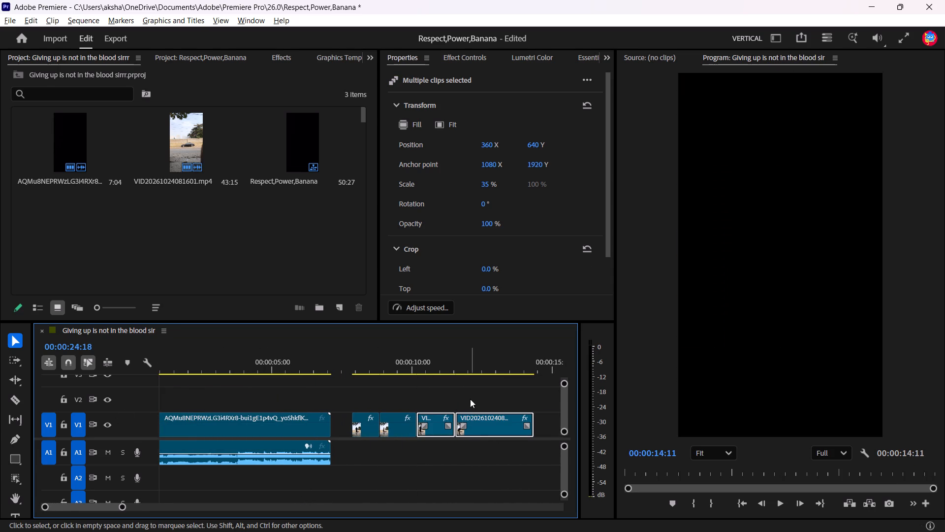
Close the gap after the opening clip by moving all four VID20261024081601.mp4 clips on V1 up against it.
click(350, 361)
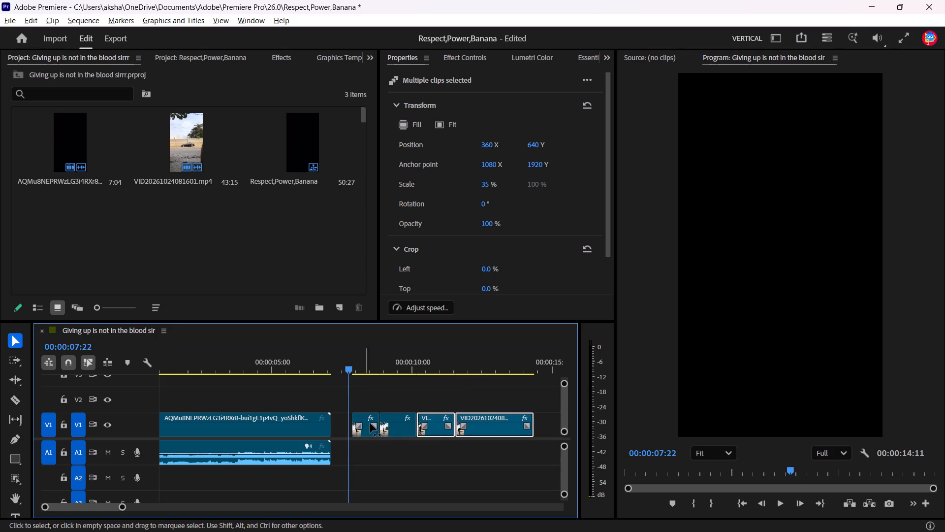
drag(484, 451, 359, 435)
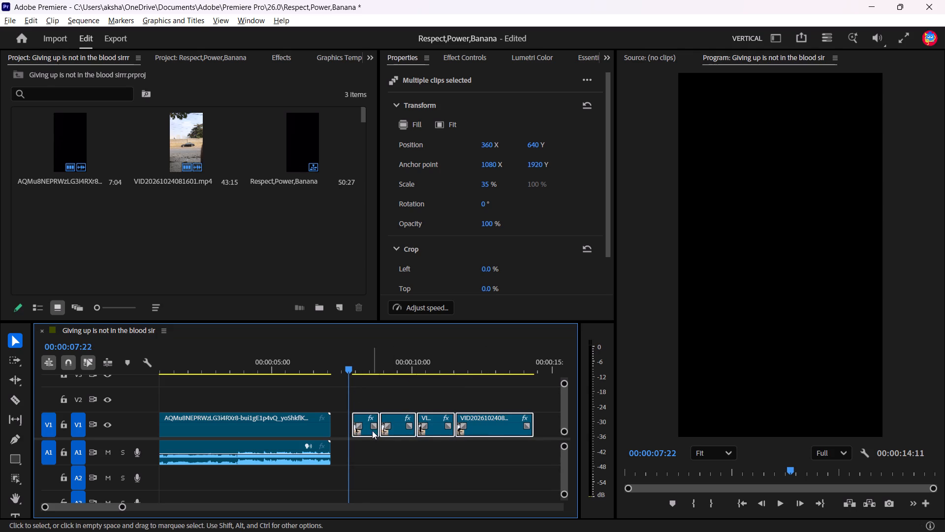
drag(367, 431, 347, 432)
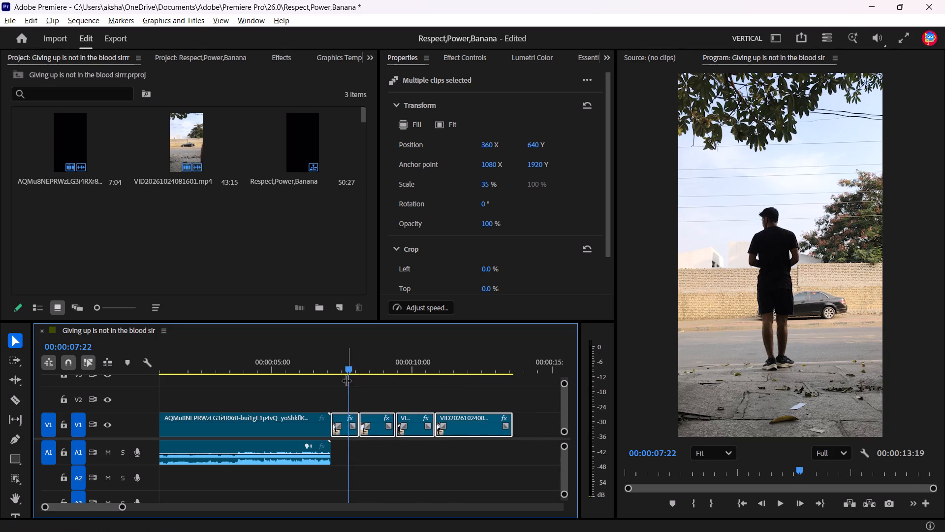
Play through the joined clips, and move all four VID20261024081601.mp4 clips later on V1 to start at about 00:00:14:00.
drag(349, 371, 310, 365)
key(space)
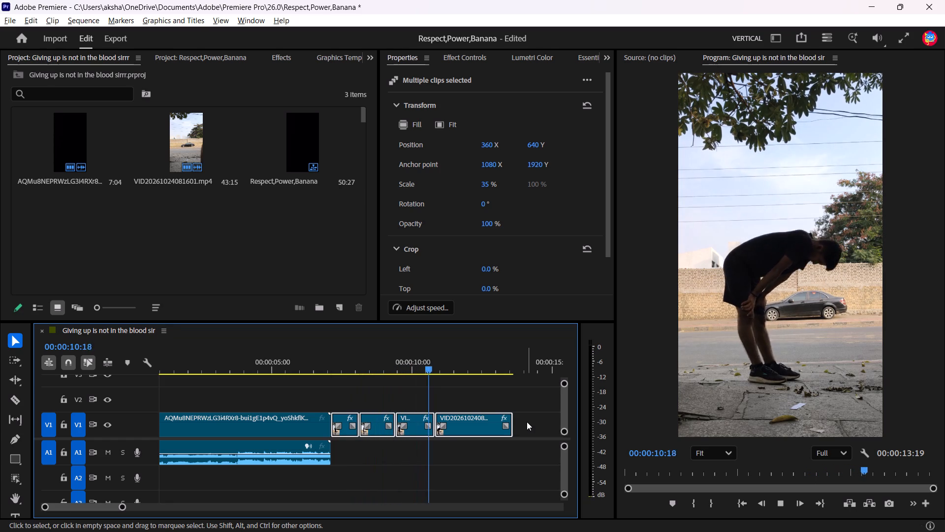
key(space)
drag(426, 457, 424, 451)
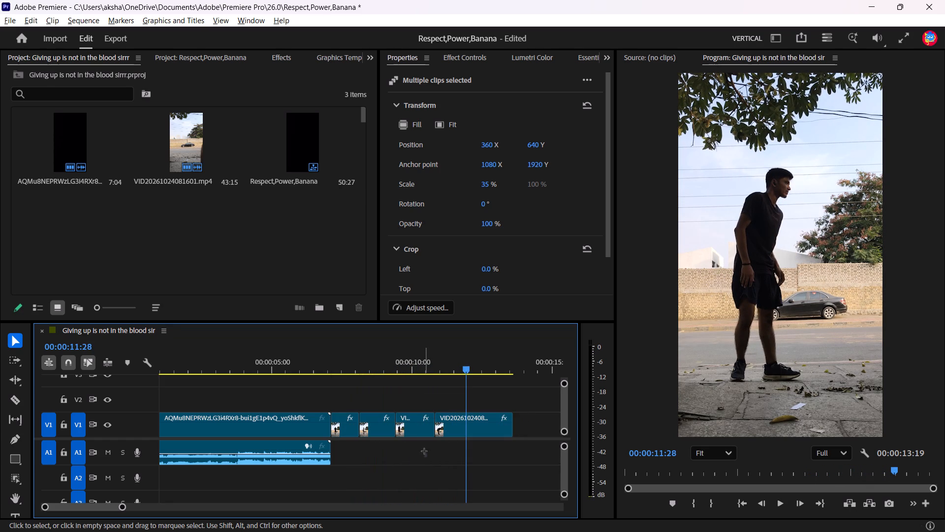
drag(424, 451, 425, 447)
drag(344, 450, 357, 428)
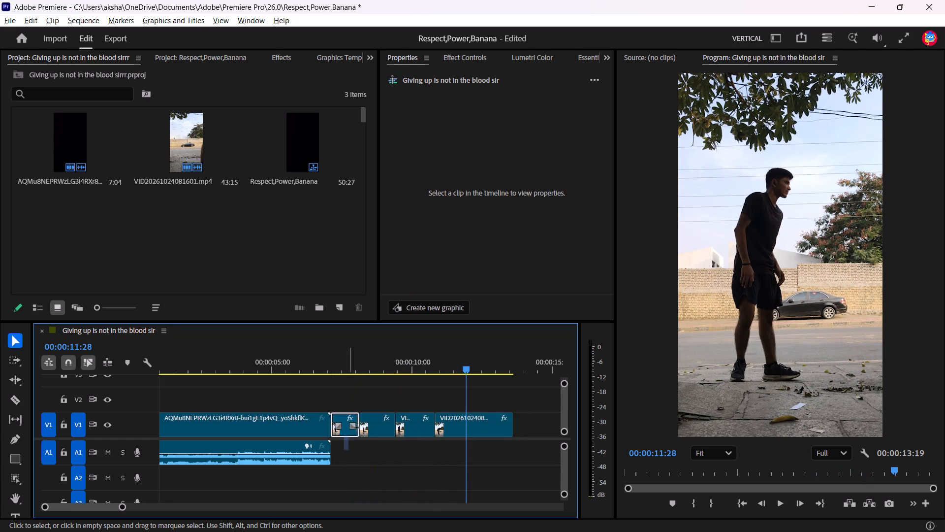
drag(357, 428, 485, 428)
drag(463, 429, 501, 429)
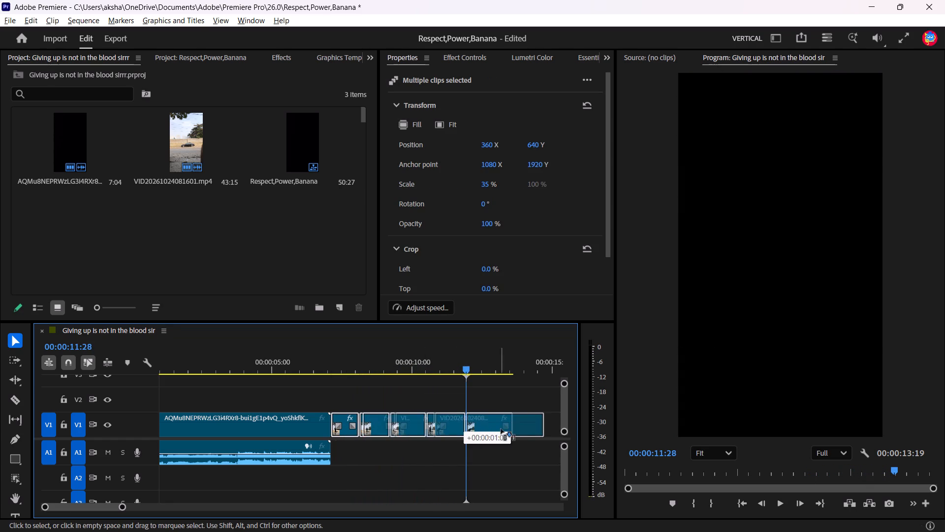
drag(501, 429, 482, 433)
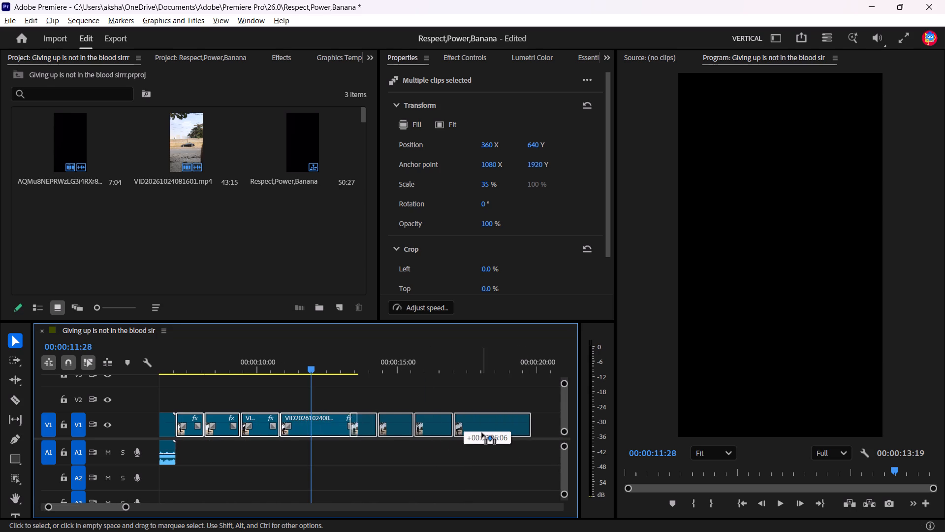
drag(482, 433, 491, 432)
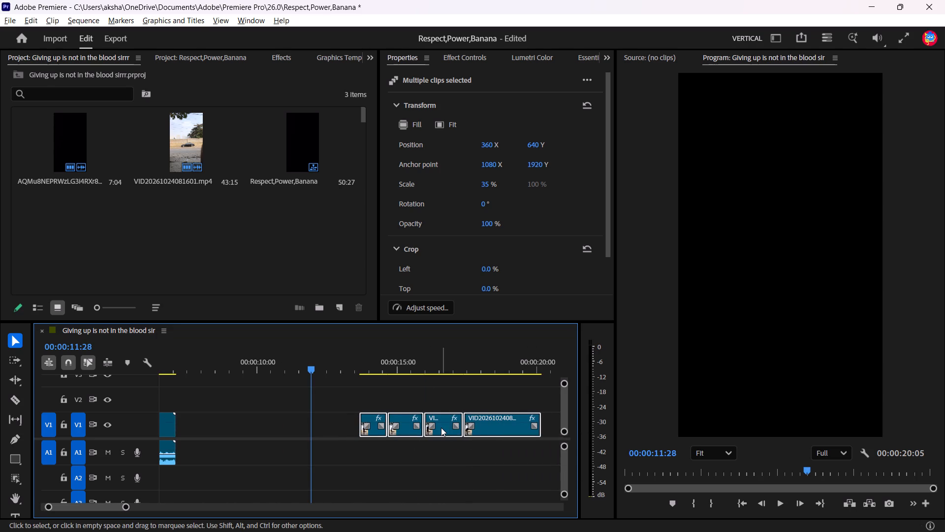
drag(441, 428, 302, 423)
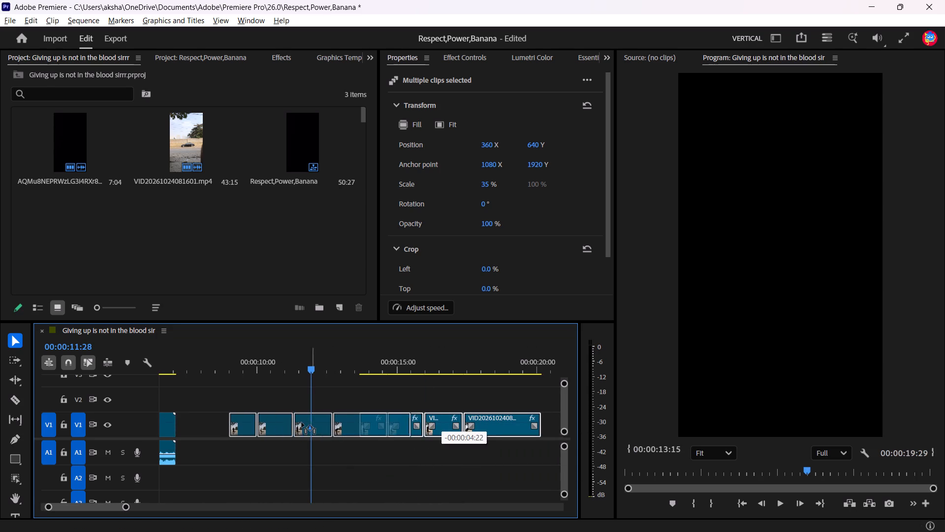
drag(302, 423, 451, 425)
key(space)
click(444, 474)
key(space)
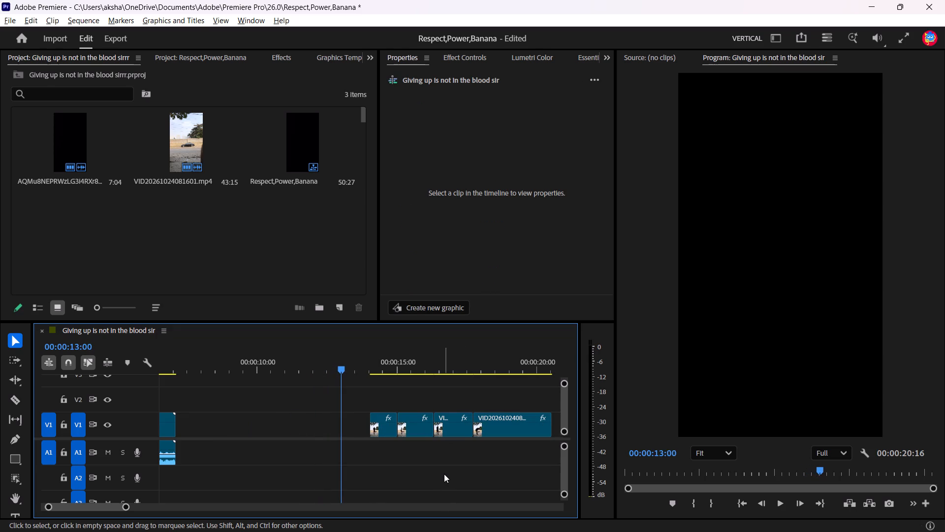
Reorder the four V1 clips so bending-over and straightening-up come first, followed end to end by the two short standing and walking clips.
drag(454, 431, 304, 434)
drag(305, 431, 227, 424)
drag(515, 434, 278, 438)
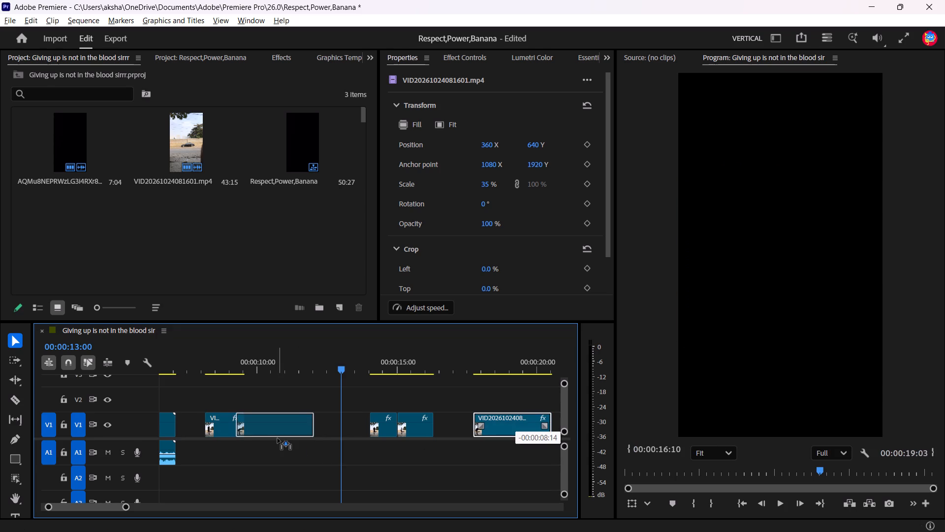
drag(278, 438, 283, 437)
click(378, 426)
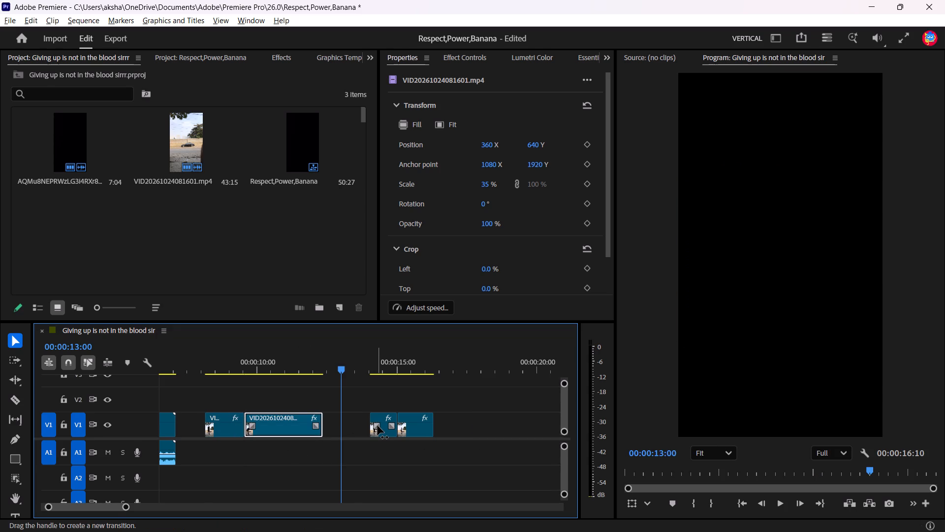
drag(385, 430, 342, 431)
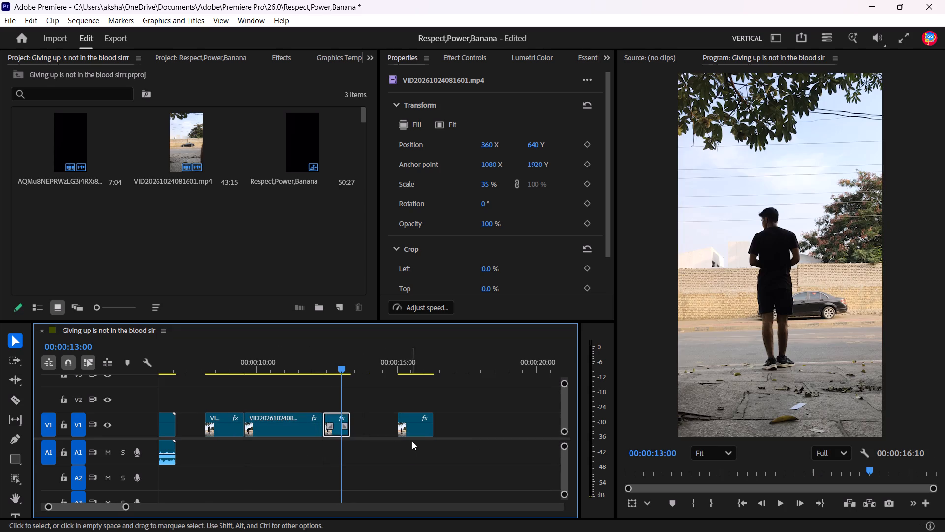
drag(419, 434, 367, 433)
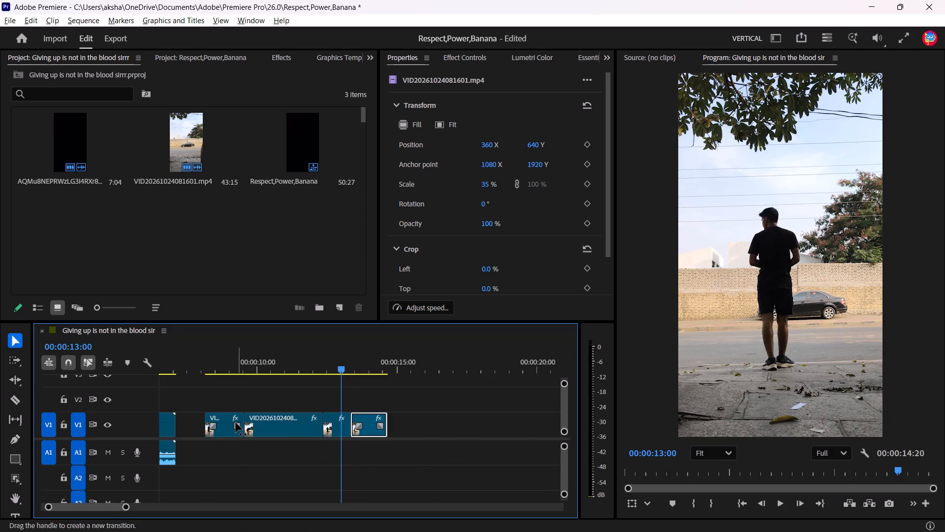
Move the four reordered clips together on V1 so they butt against the end of the opening clip.
drag(375, 464, 229, 429)
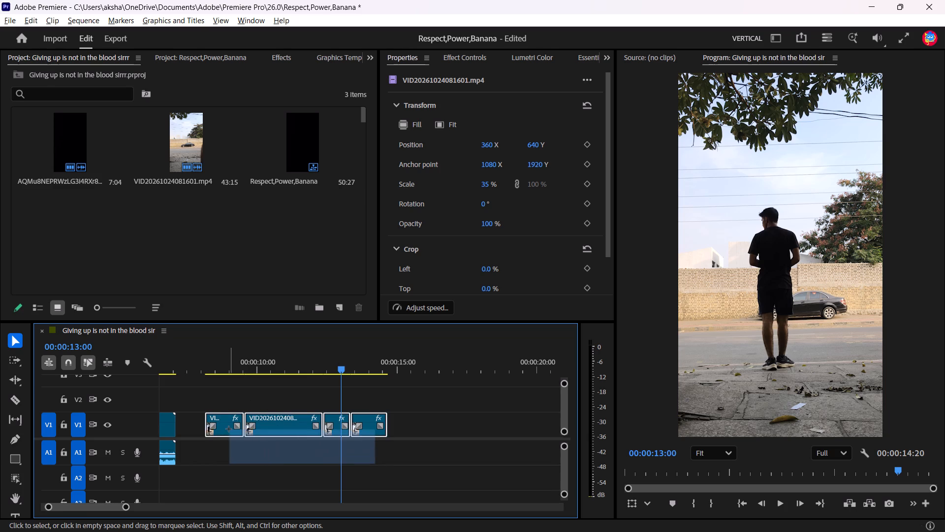
drag(229, 429, 228, 429)
drag(231, 431, 204, 431)
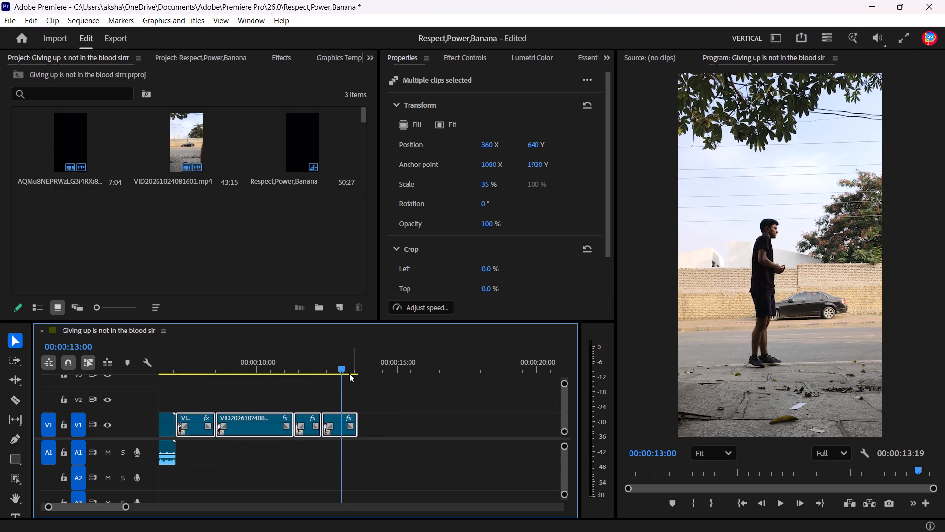
Play the new order, trim about one second off the straightening-up clip's end, and close the gap with the two following clips.
drag(339, 369, 302, 376)
key(space)
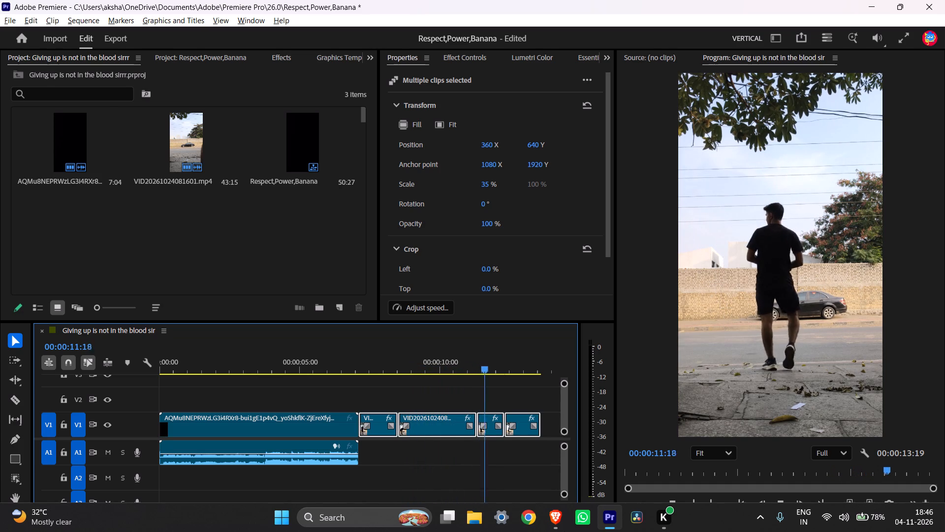
key(space)
drag(476, 429, 446, 428)
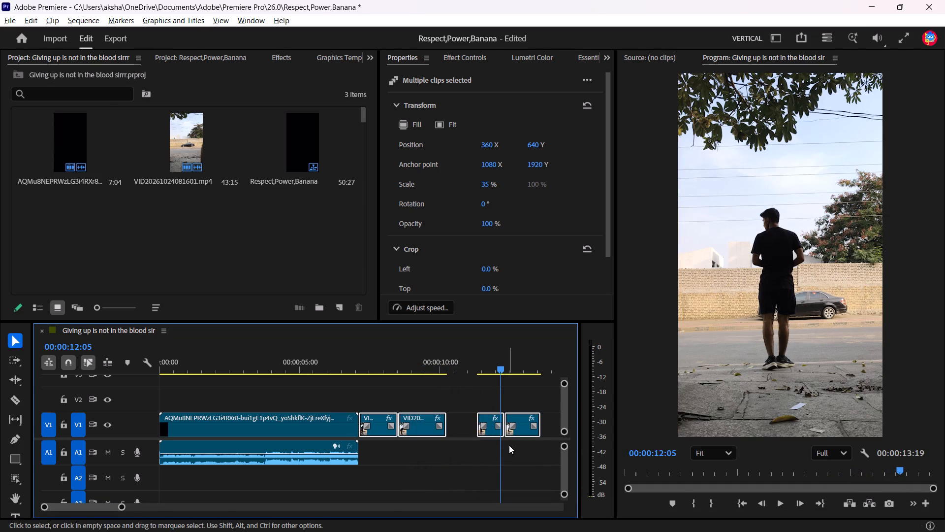
drag(513, 449, 483, 431)
drag(521, 429, 496, 429)
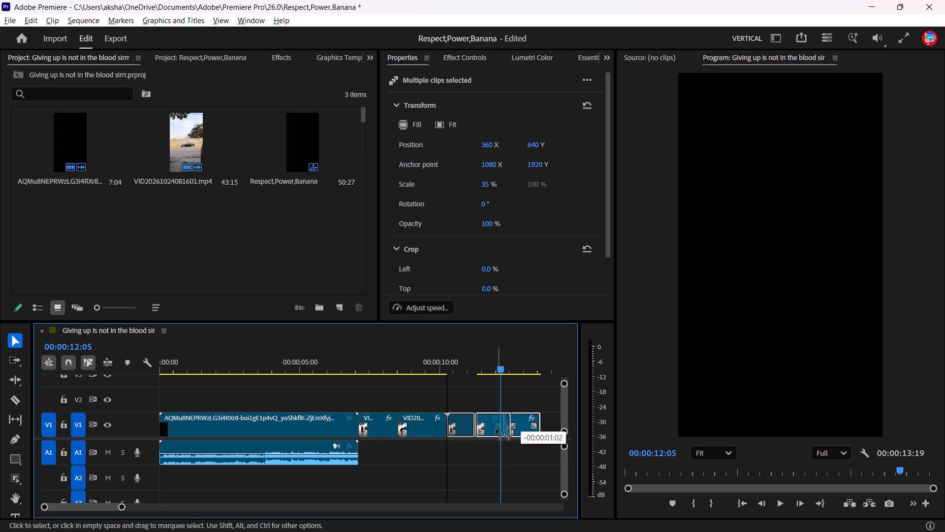
drag(496, 429, 493, 429)
drag(499, 367, 401, 372)
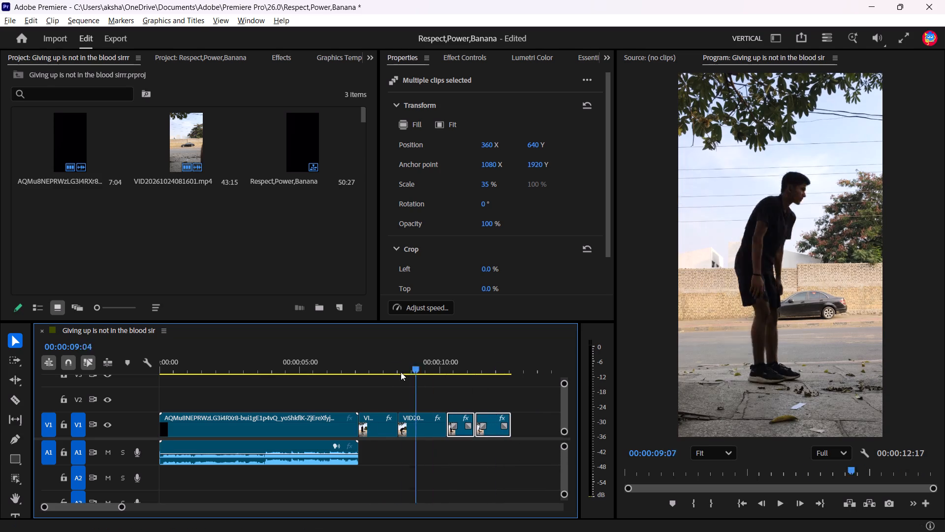
drag(401, 372, 368, 371)
key(space)
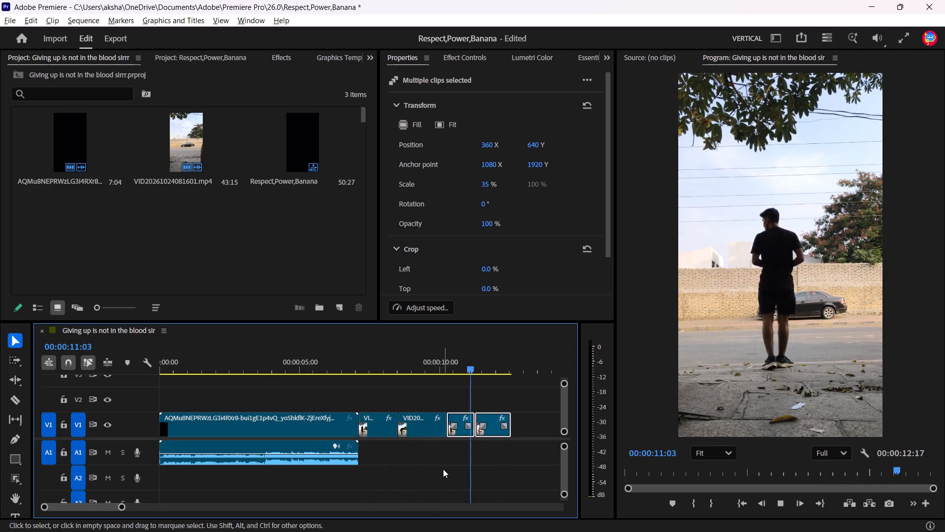
Find the last frame of the red "IT's NOT IN THE BLOOD." title and move the four clips onto V2 starting there, at 00:00:03:21.
key(space)
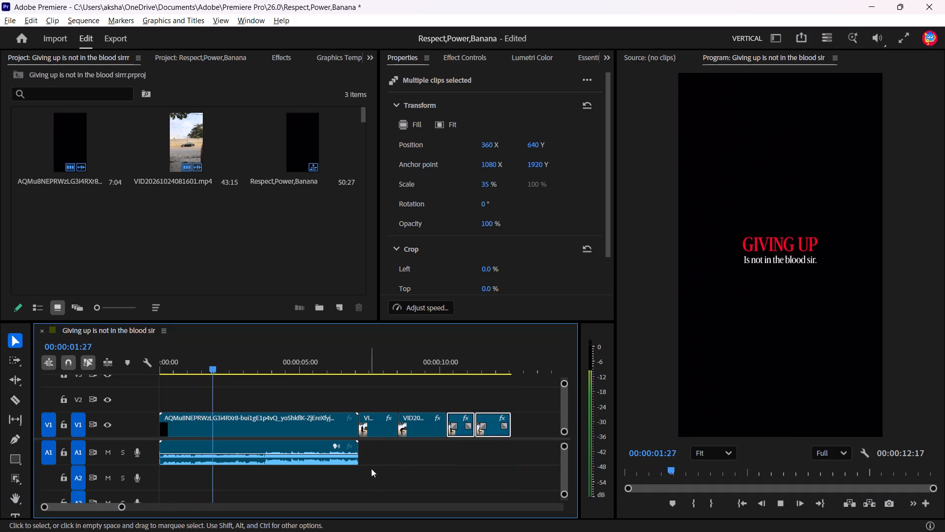
key(space)
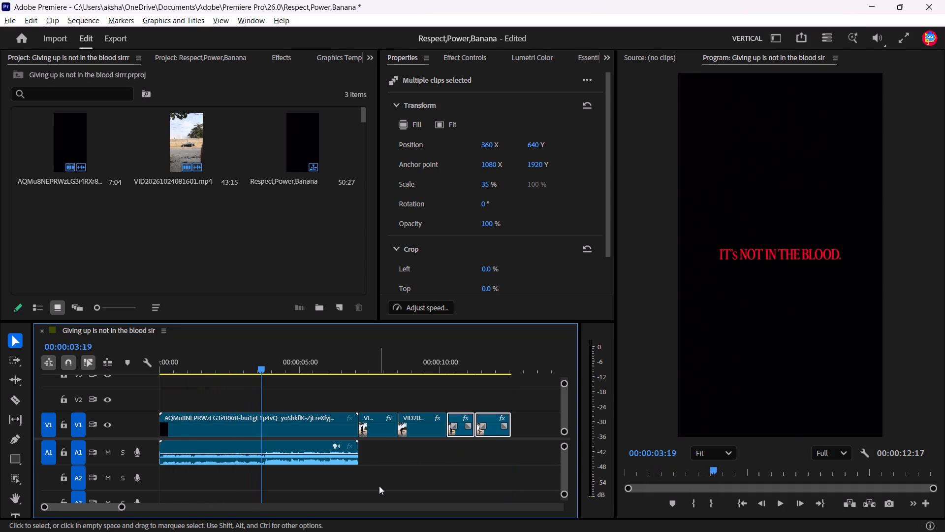
key(space)
key(space)
key(Left)
key(Left)
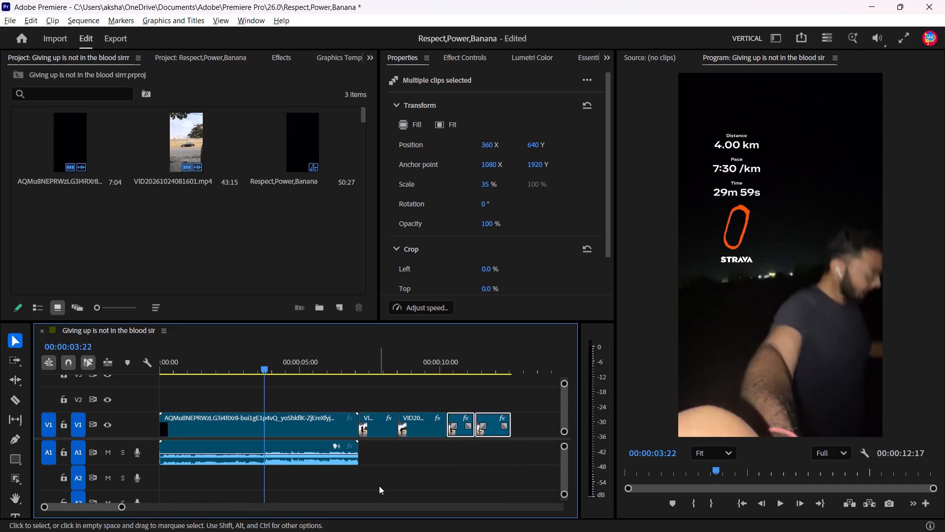
key(Left)
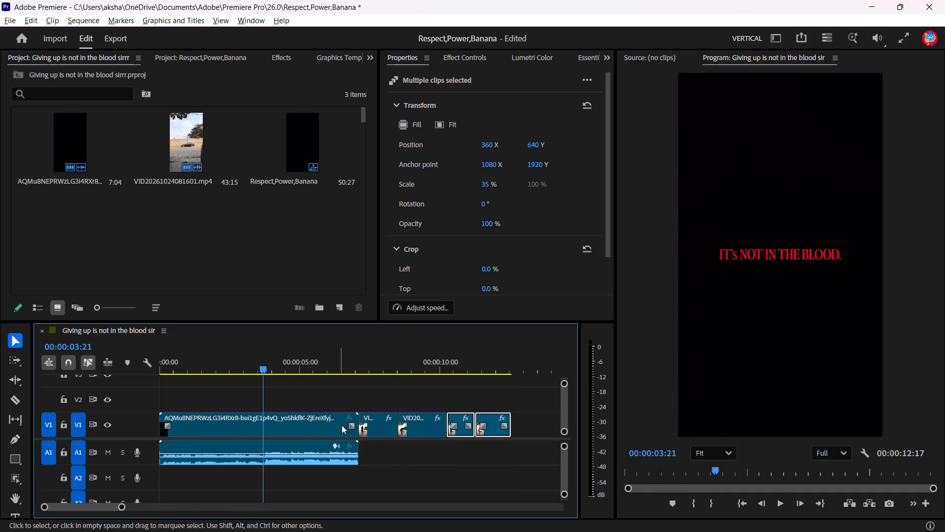
drag(475, 451, 388, 424)
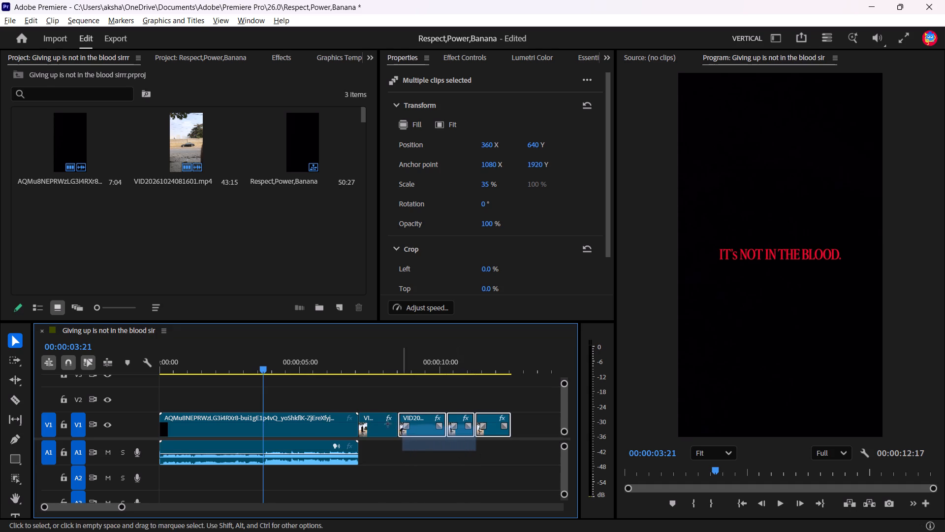
drag(388, 424, 365, 425)
drag(376, 425, 274, 394)
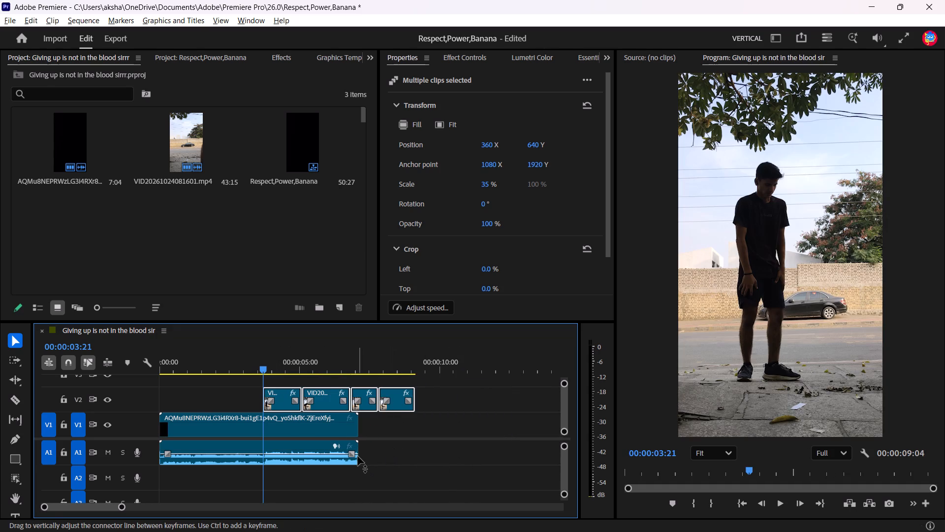
Play the sequence from the start to review the V2 clips over the opening clip and its audio.
drag(260, 366, 0, 361)
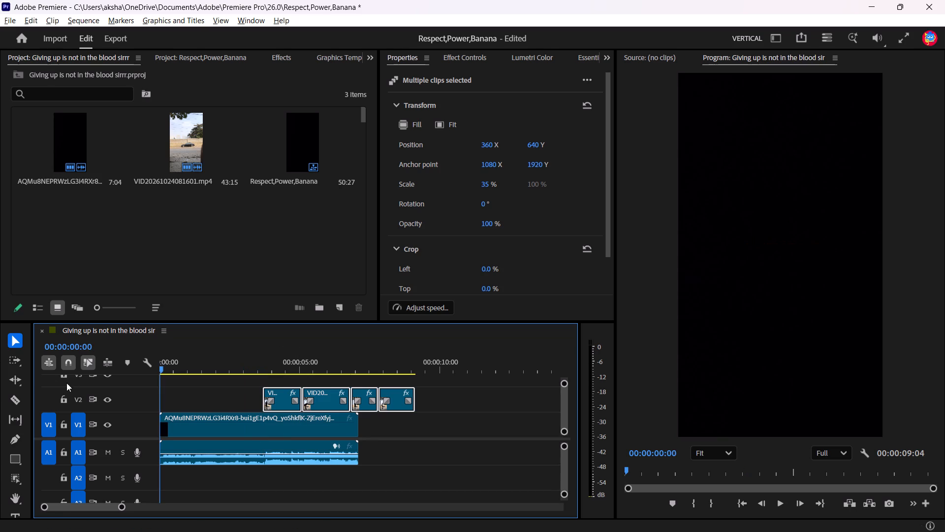
key(space)
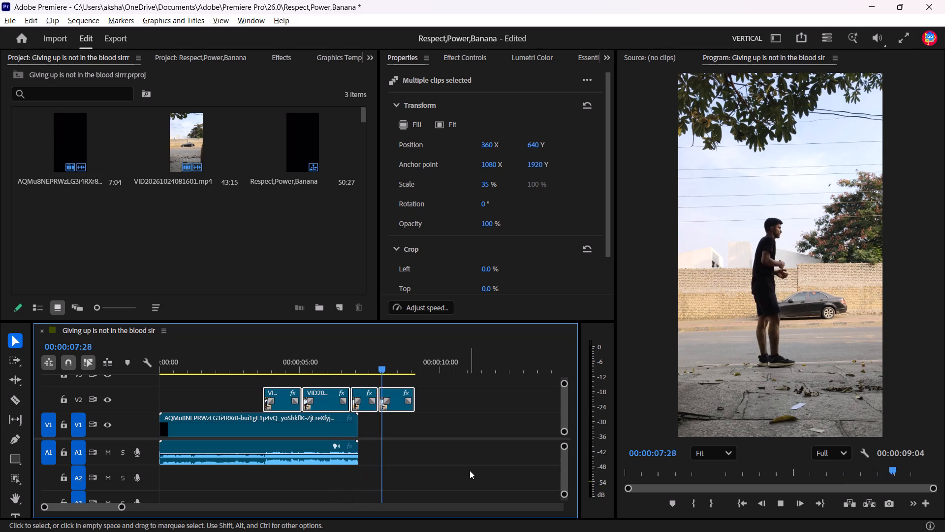
key(space)
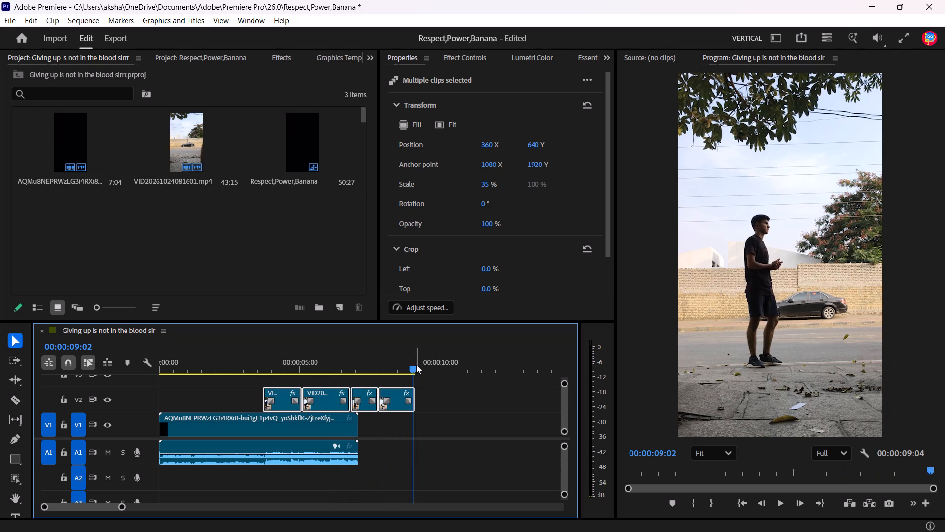
drag(410, 366, 0, 384)
key(space)
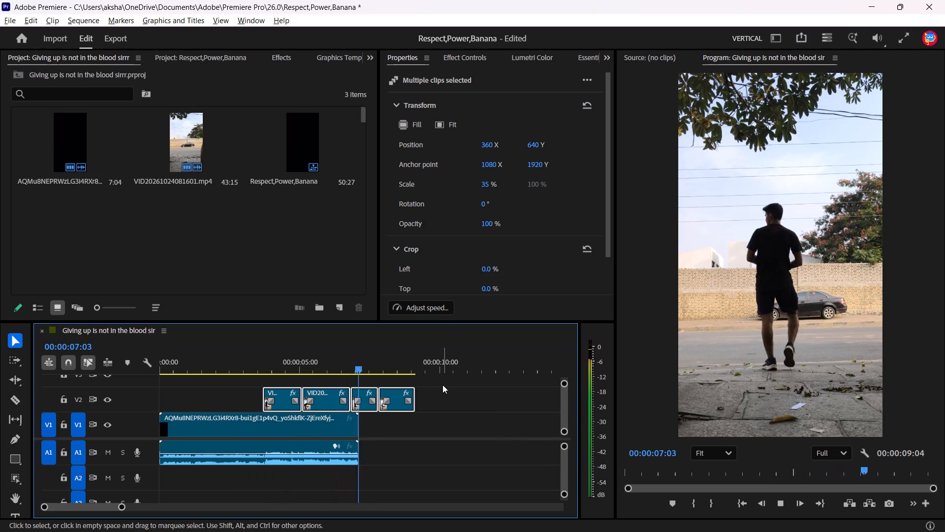
Play the V2 clips over the opening clip and trim the second clip's end back to 00:00:06:06.
key(space)
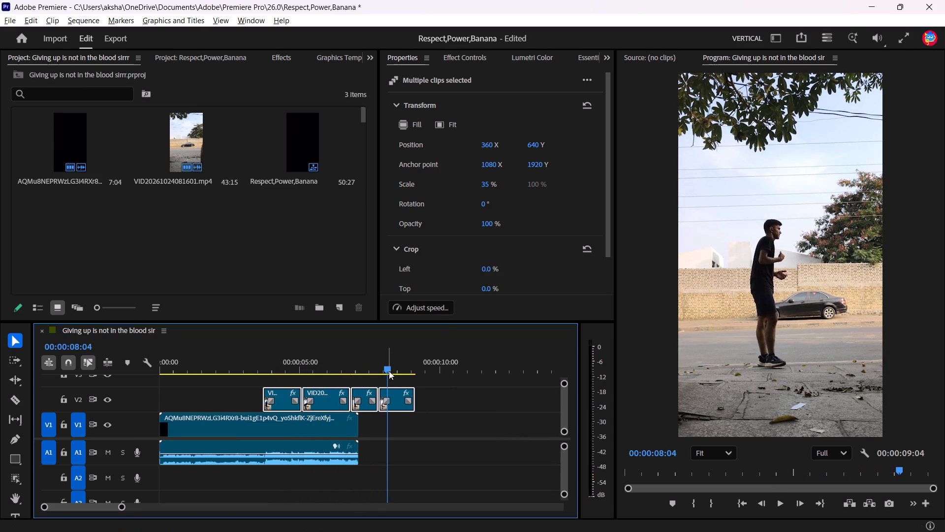
drag(387, 369, 45, 366)
key(space)
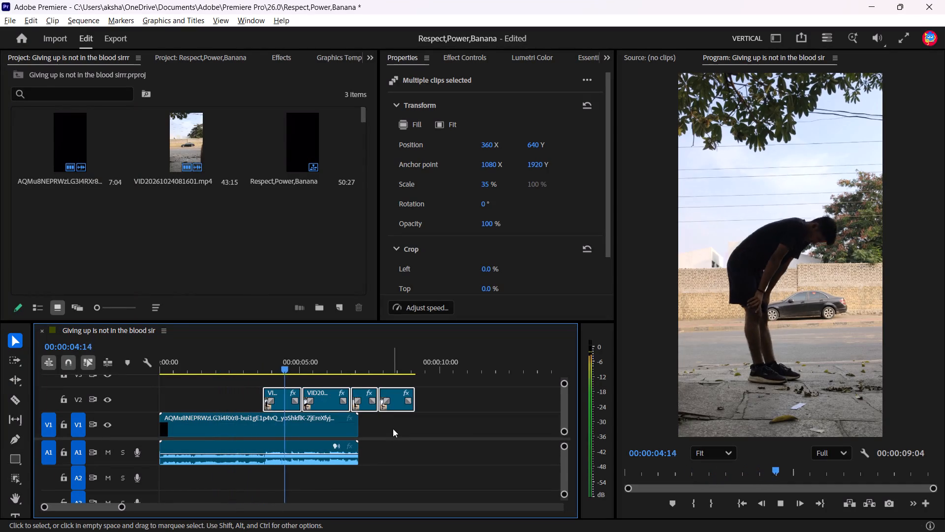
key(space)
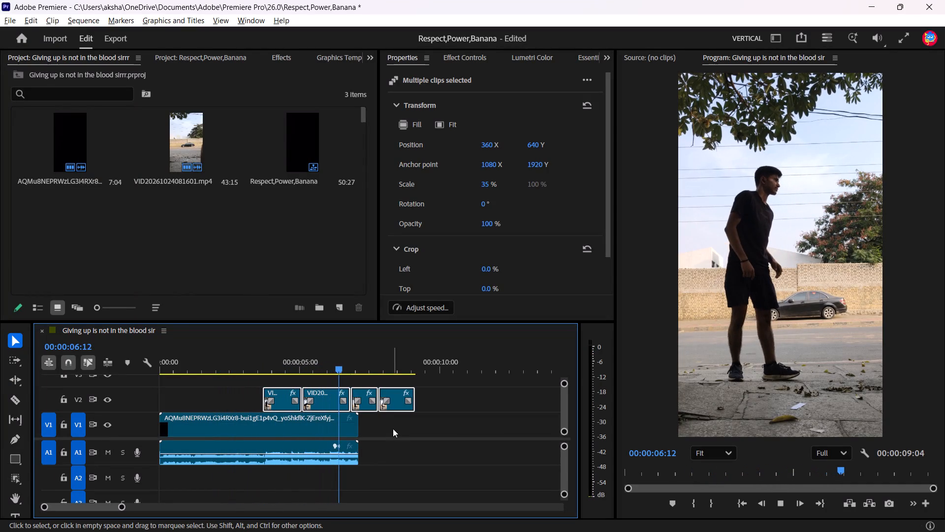
drag(340, 368, 308, 363)
key(space)
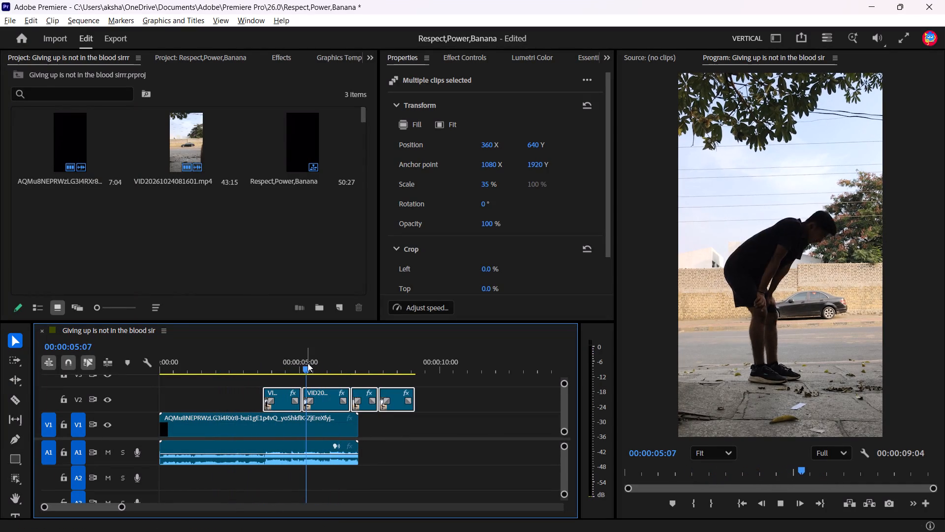
key(space)
key(space)
key(space)
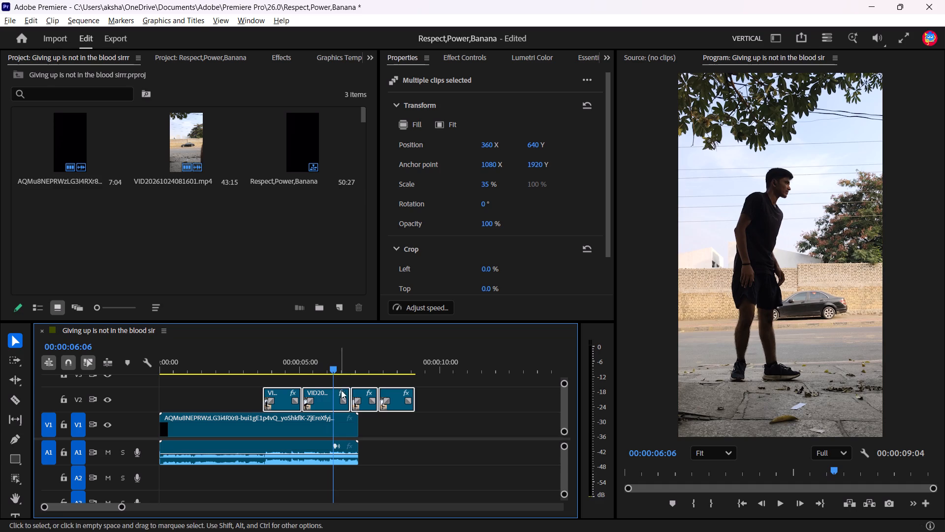
drag(351, 399, 335, 401)
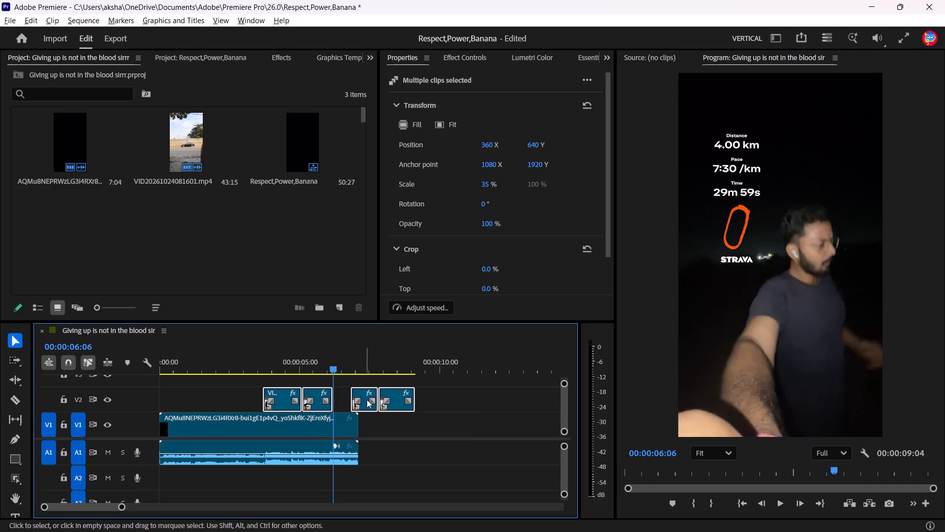
Move the last two V2 clips together about three seconds later, clear of the opening clip's end.
click(364, 403)
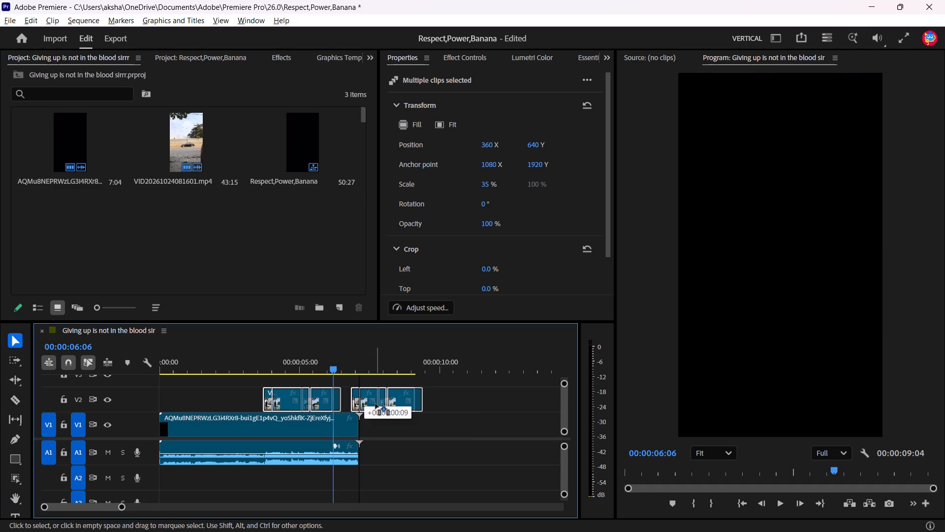
click(384, 429)
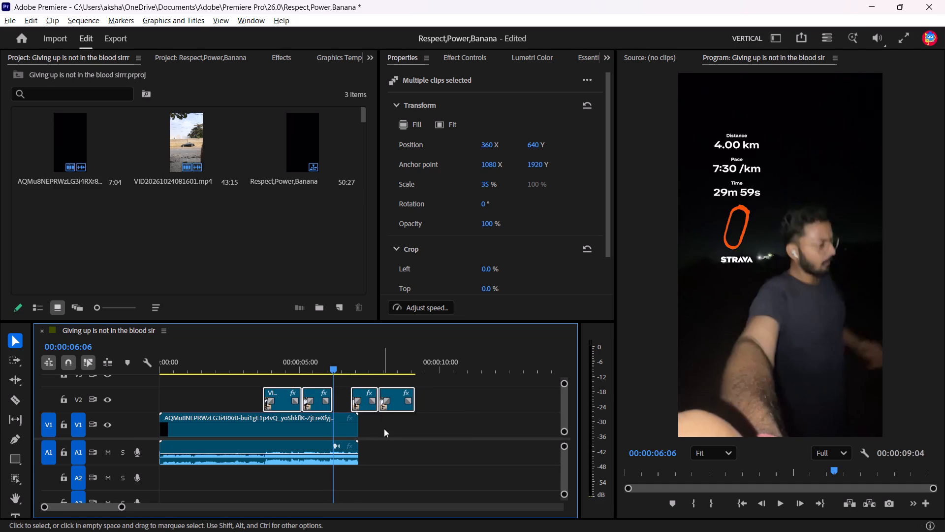
drag(386, 415, 363, 399)
drag(370, 405, 461, 399)
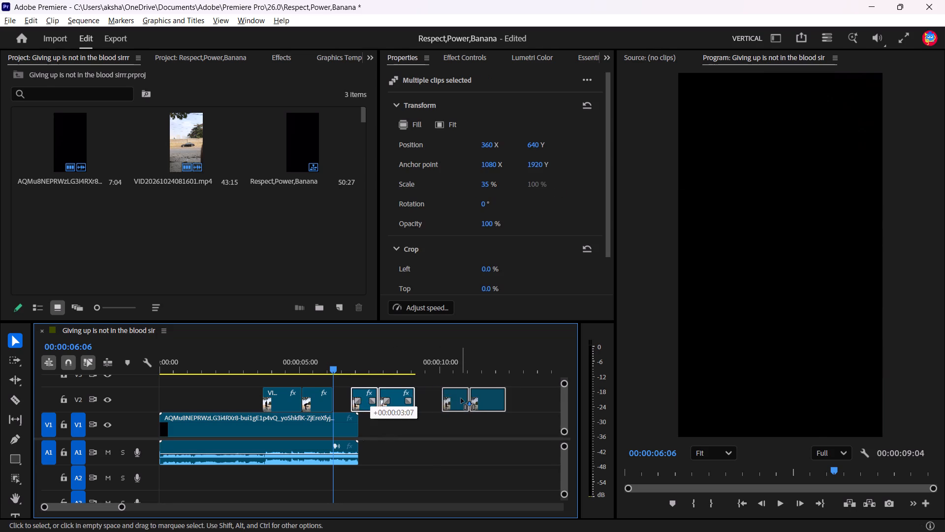
drag(461, 399, 463, 399)
Extend the third V2 clip's start back to inspect its earlier footage, and settle its start at about 00:00:09:27.
drag(445, 399, 366, 403)
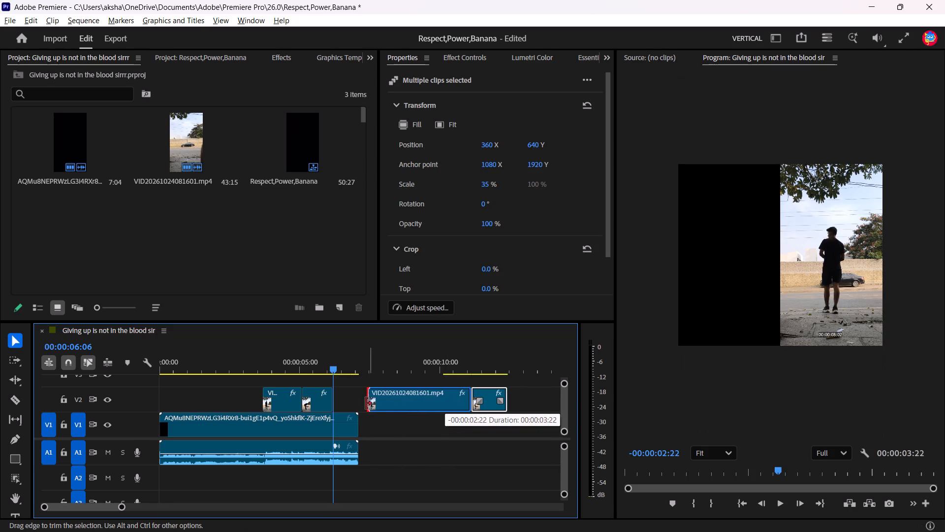
drag(366, 403, 357, 403)
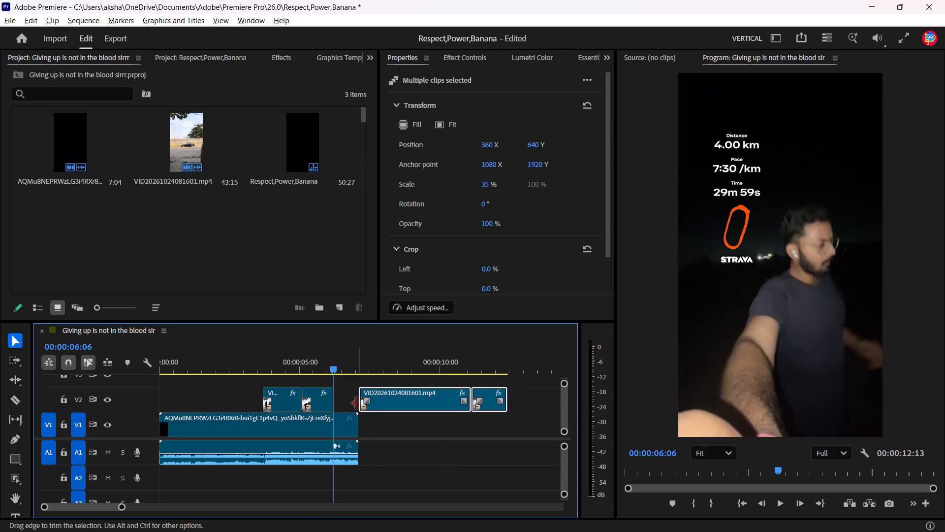
drag(358, 403, 417, 400)
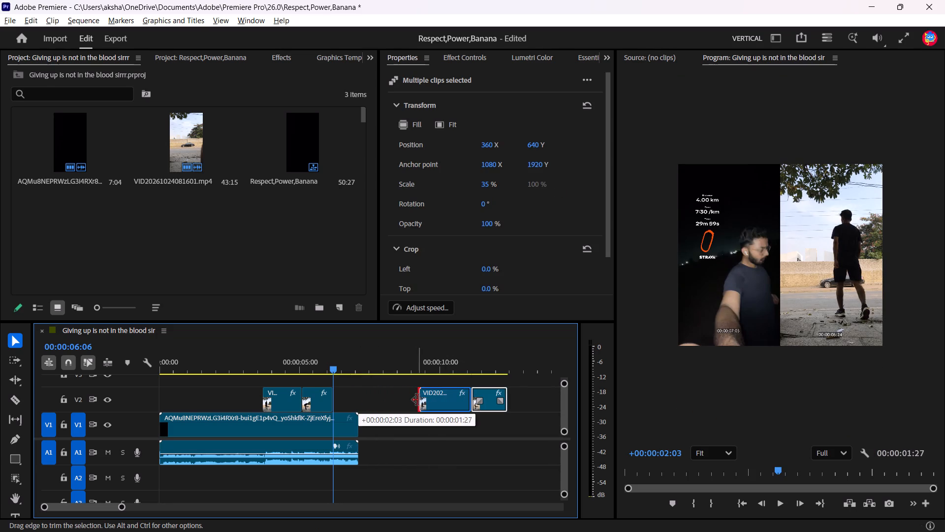
drag(417, 400, 435, 400)
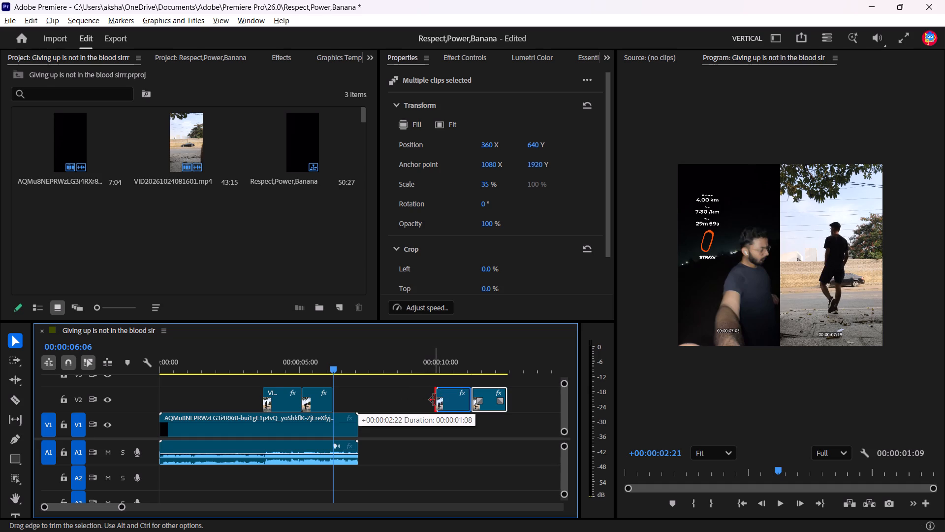
drag(435, 400, 436, 400)
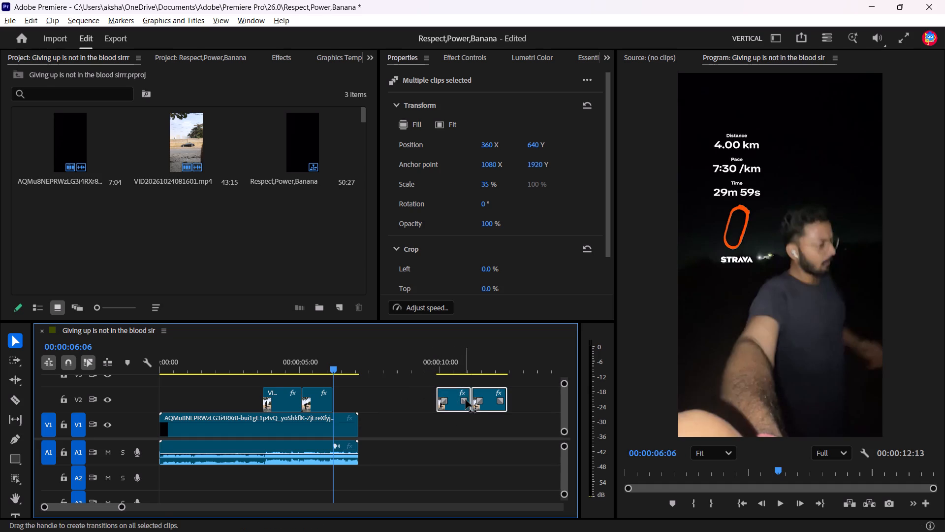
Trim the third V2 clip's end so the clip lasts about one second.
drag(469, 399, 457, 399)
drag(482, 399, 471, 400)
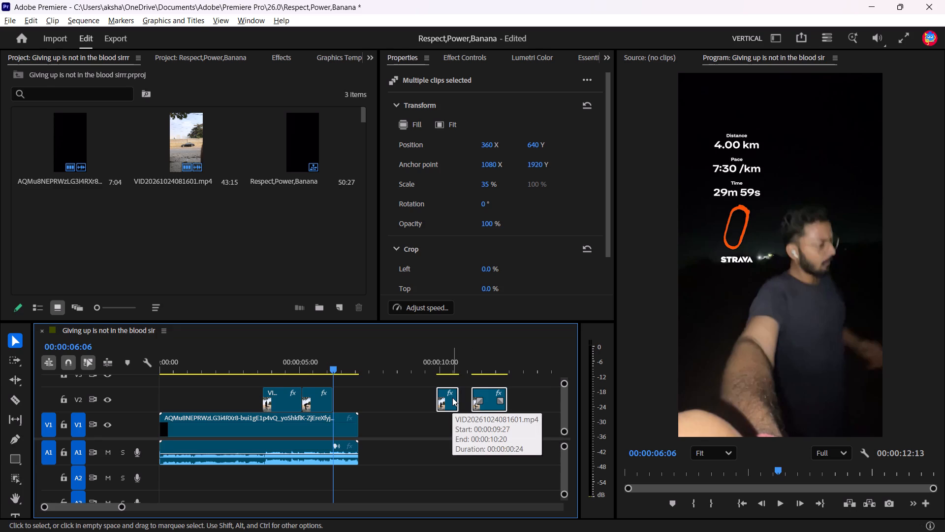
drag(458, 398, 458, 397)
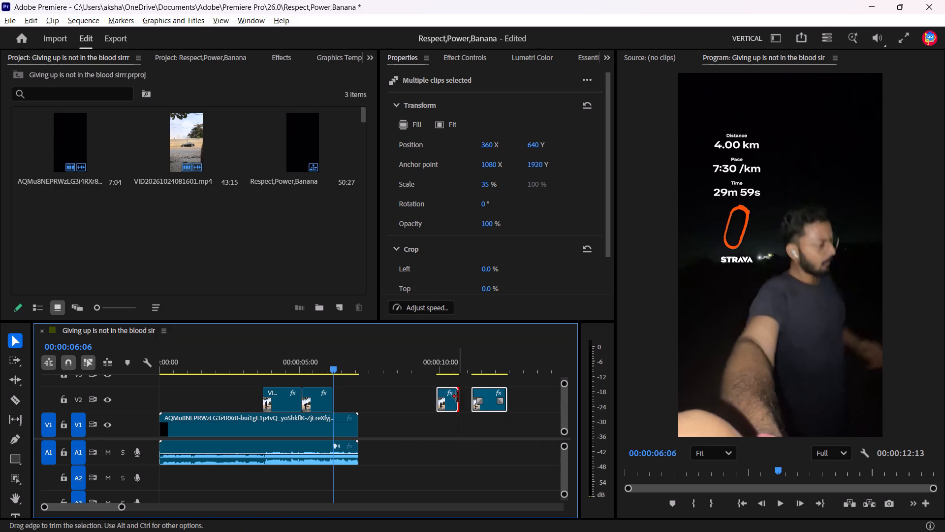
drag(458, 397, 464, 397)
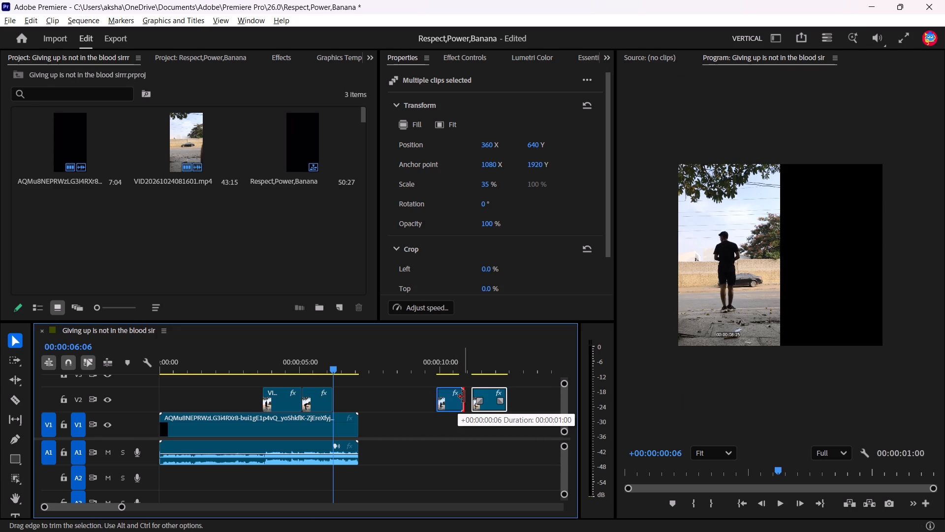
drag(464, 397, 465, 397)
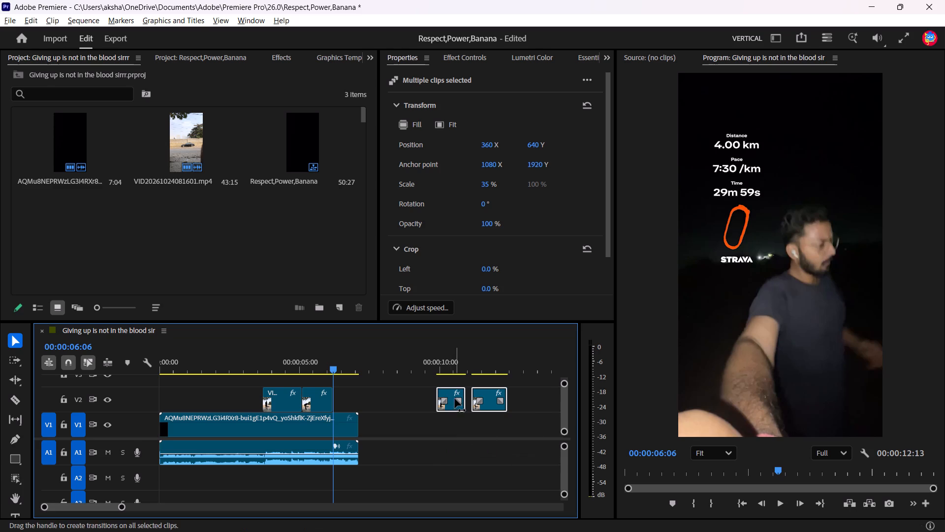
click(464, 395)
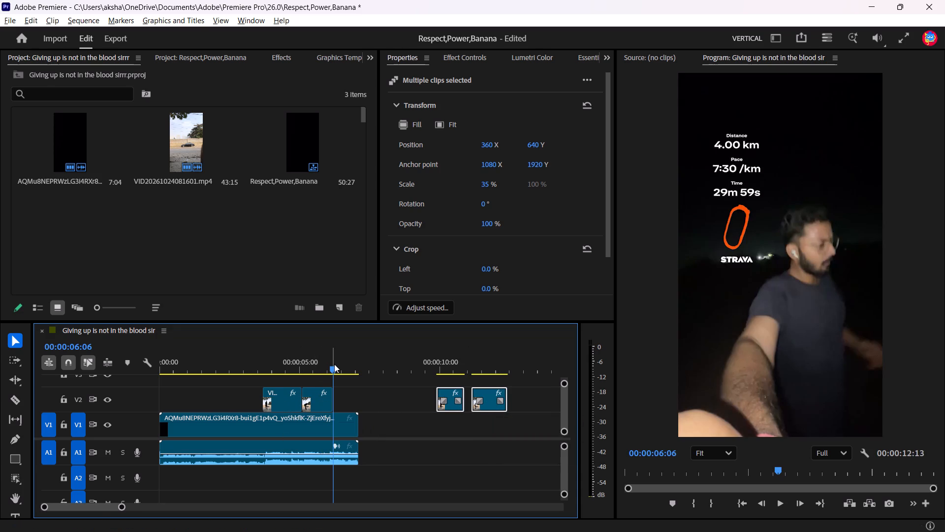
Play from the red title and roll the cut between the first two V2 clips about six frames earlier.
drag(334, 364, 239, 368)
key(space)
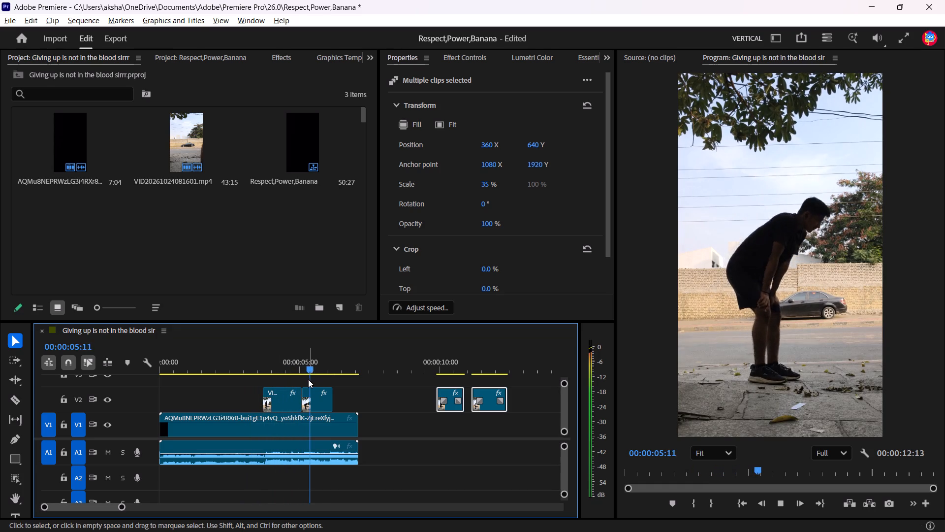
key(space)
click(303, 404)
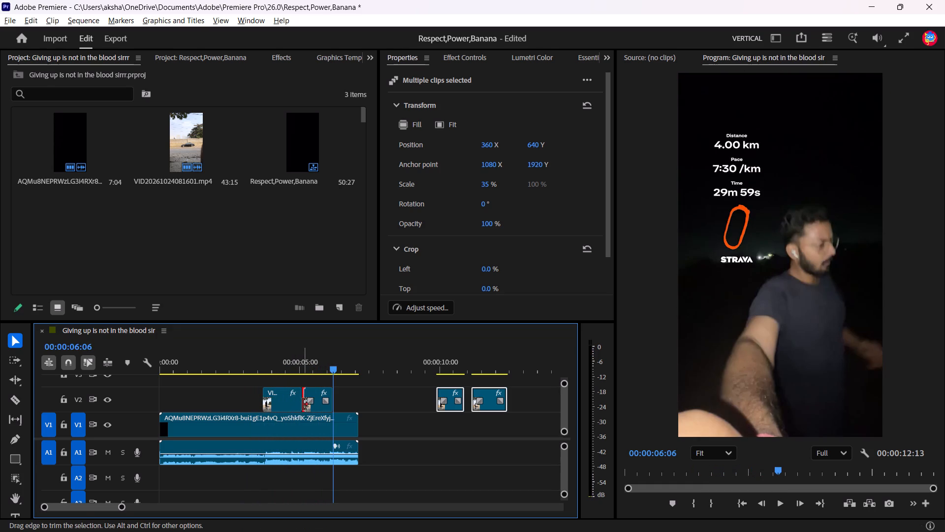
click(291, 400)
click(289, 399)
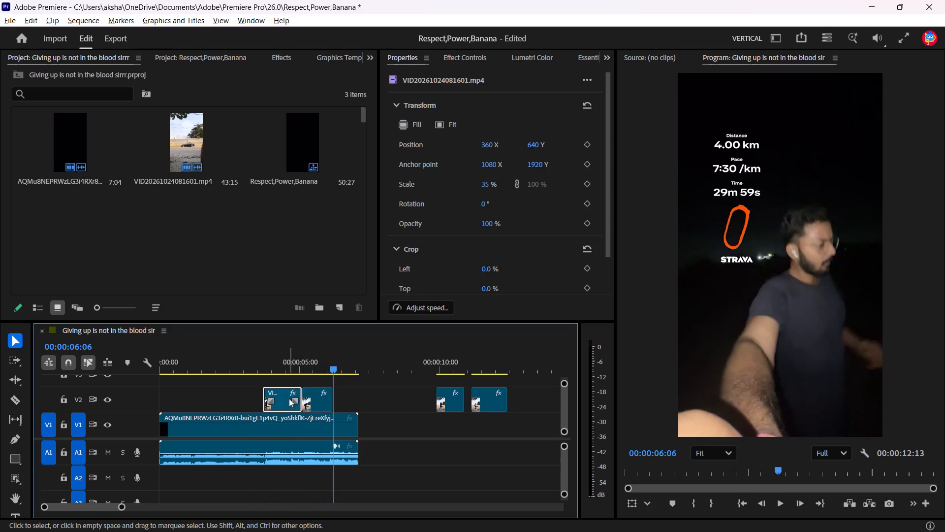
shift+click(301, 398)
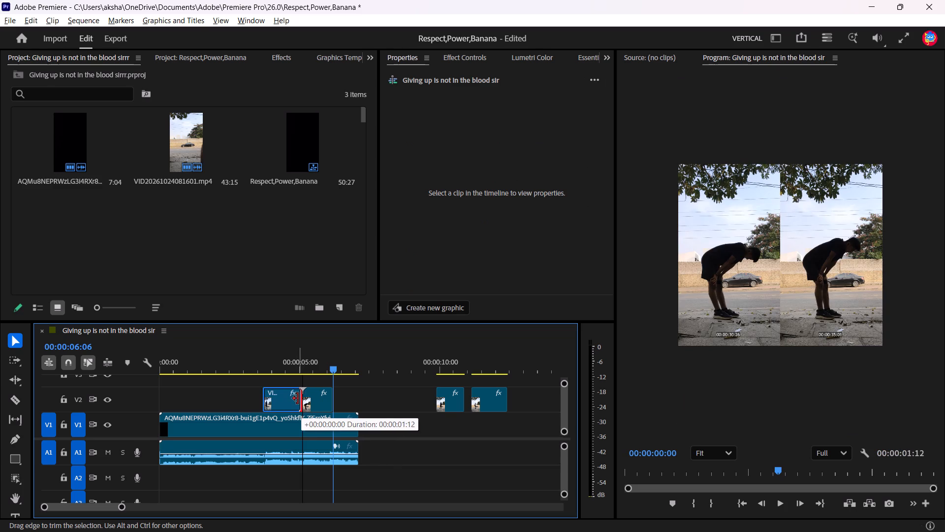
click(401, 411)
click(294, 395)
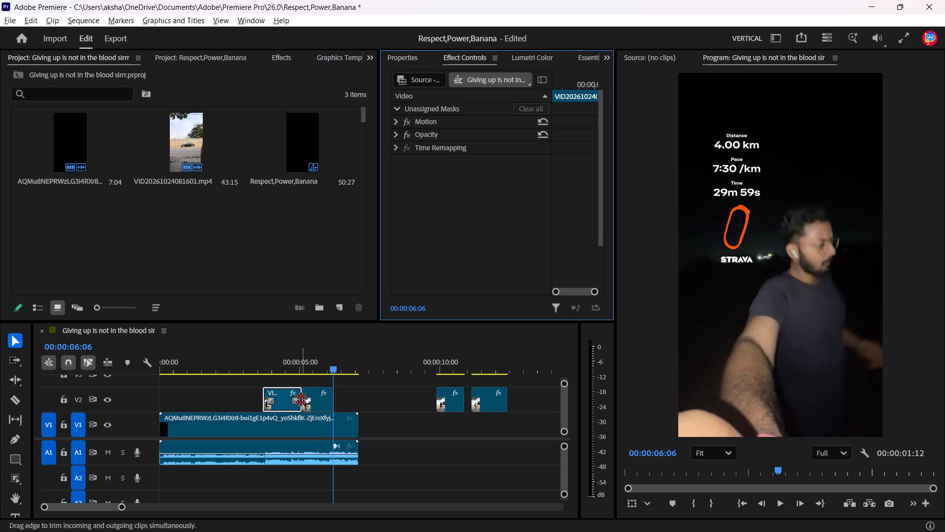
ctrl+click(301, 399)
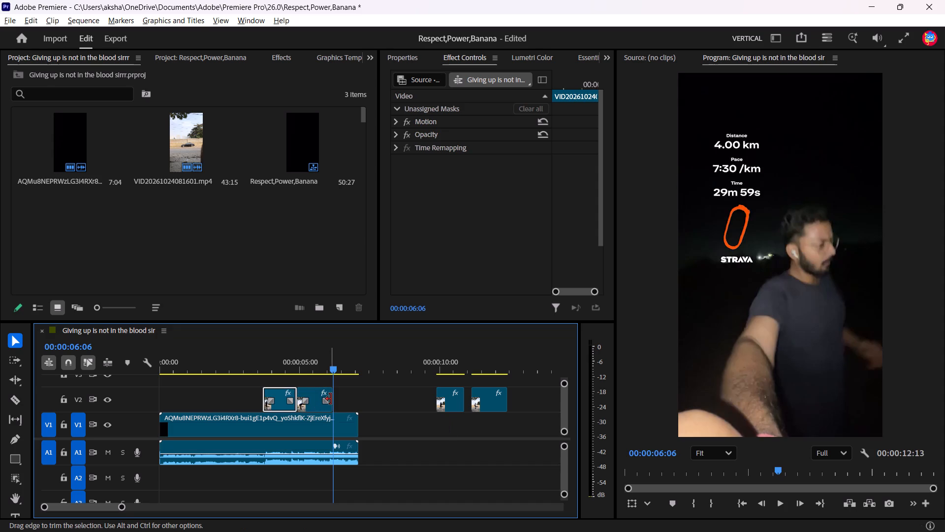
Trim about seven frames off the second V2 clip's end, to a duration of about 00:00:01:01.
drag(332, 398, 326, 399)
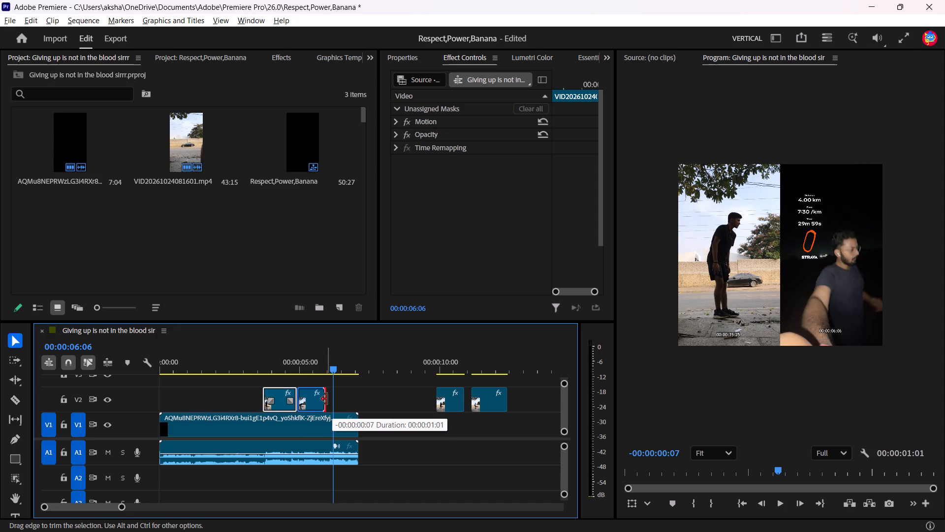
drag(326, 399, 325, 399)
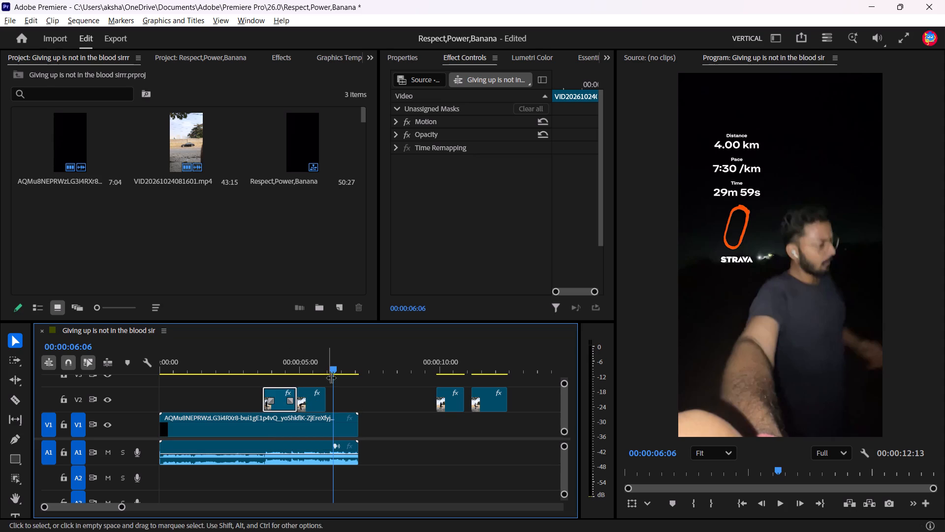
Play from the red title at 00:00:03:04 past the opening clip's end to review the two shortened V2 clips.
drag(333, 373, 247, 374)
key(space)
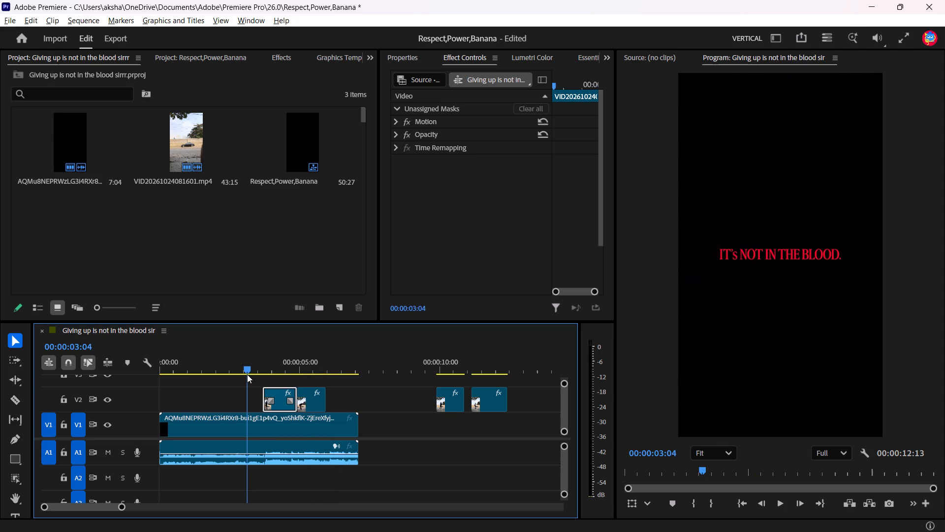
click(225, 384)
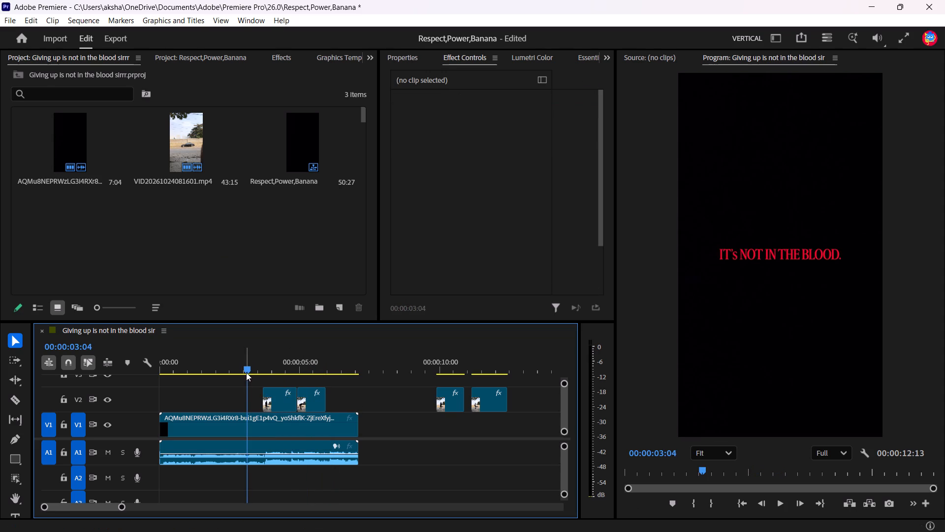
key(space)
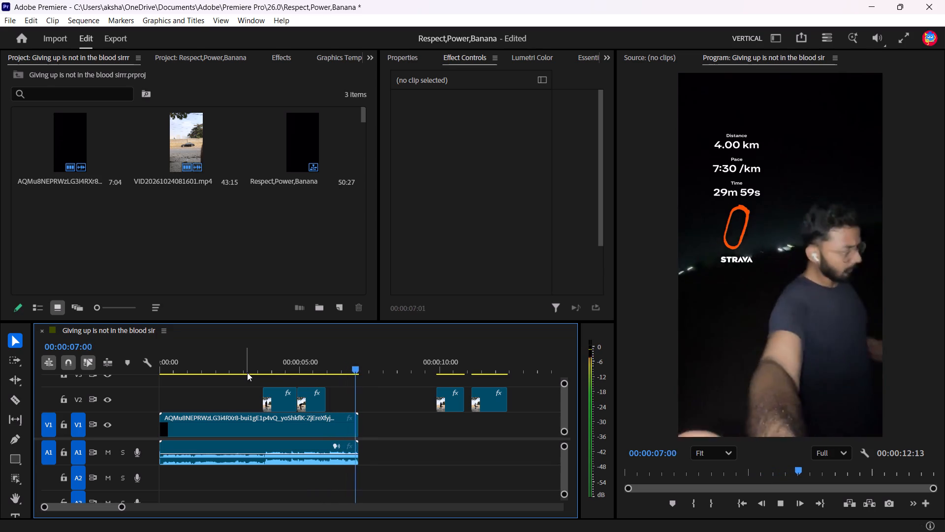
key(space)
key(space)
key(space)
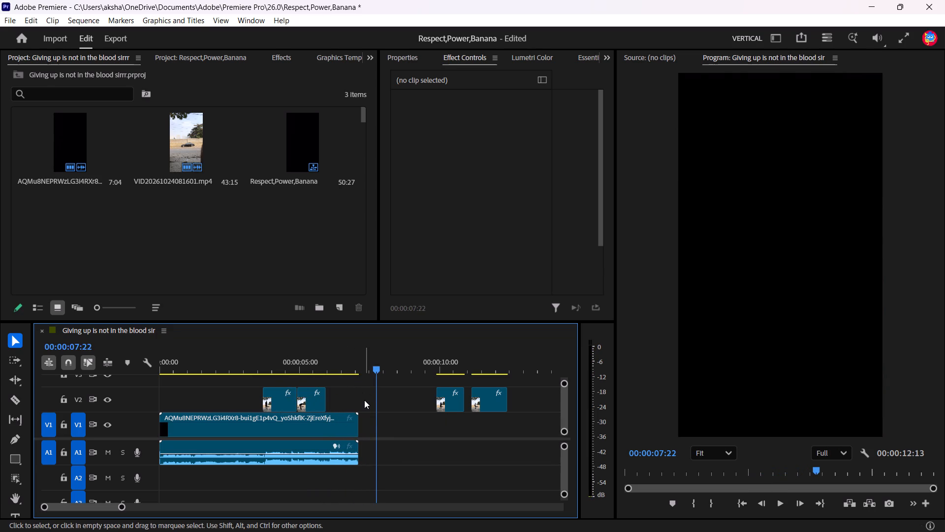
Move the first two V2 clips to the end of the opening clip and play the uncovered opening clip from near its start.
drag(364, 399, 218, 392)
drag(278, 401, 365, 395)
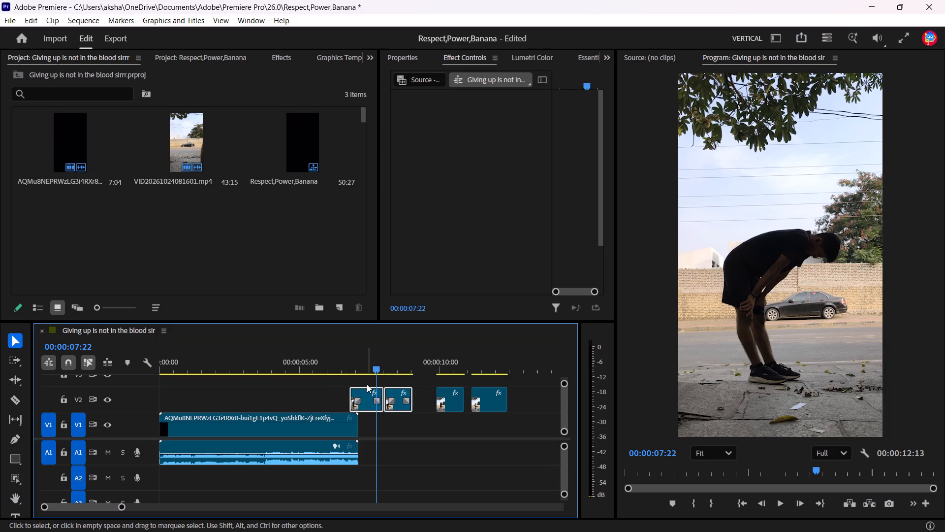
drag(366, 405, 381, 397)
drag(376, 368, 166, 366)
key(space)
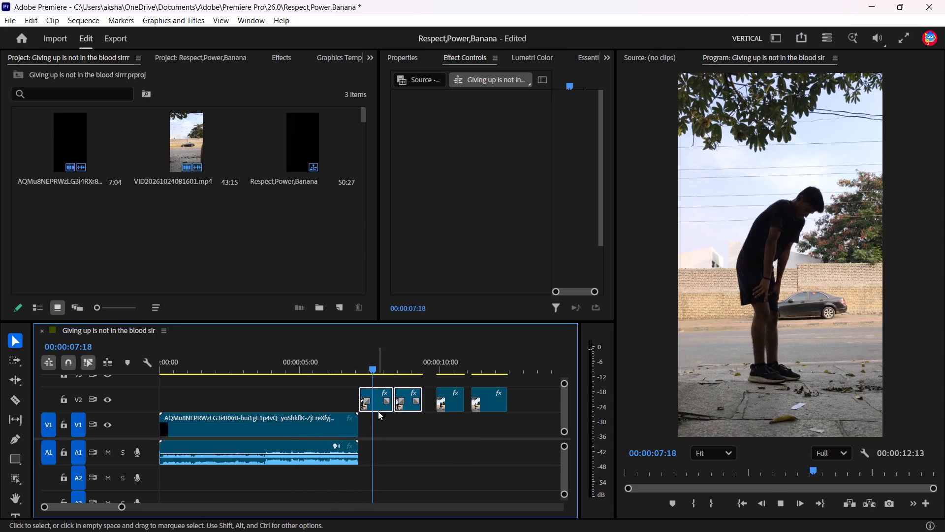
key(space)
Move the first two V2 clips together back over the opening clip, starting shortly after the red title.
drag(376, 408, 291, 401)
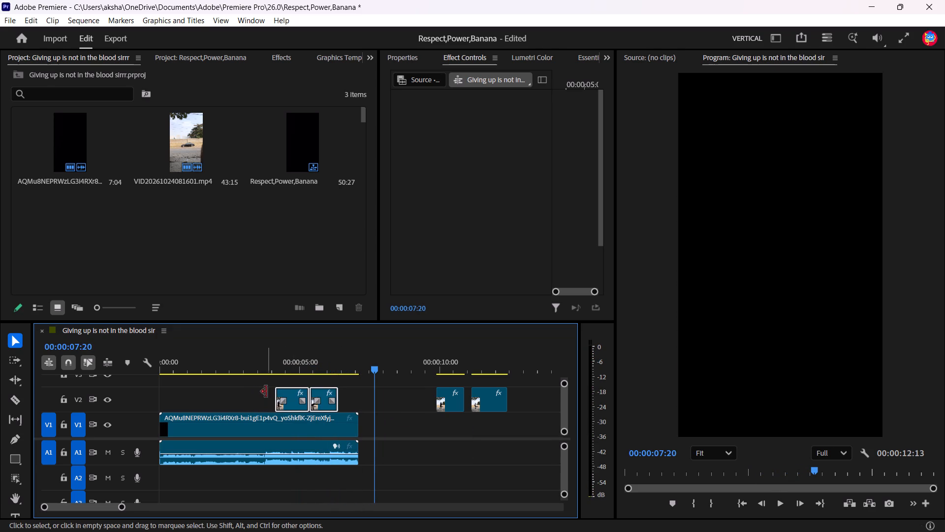
Find the end of the red title frame by frame and move the first V2 clip to start at 00:00:03:21.
click(262, 380)
click(262, 363)
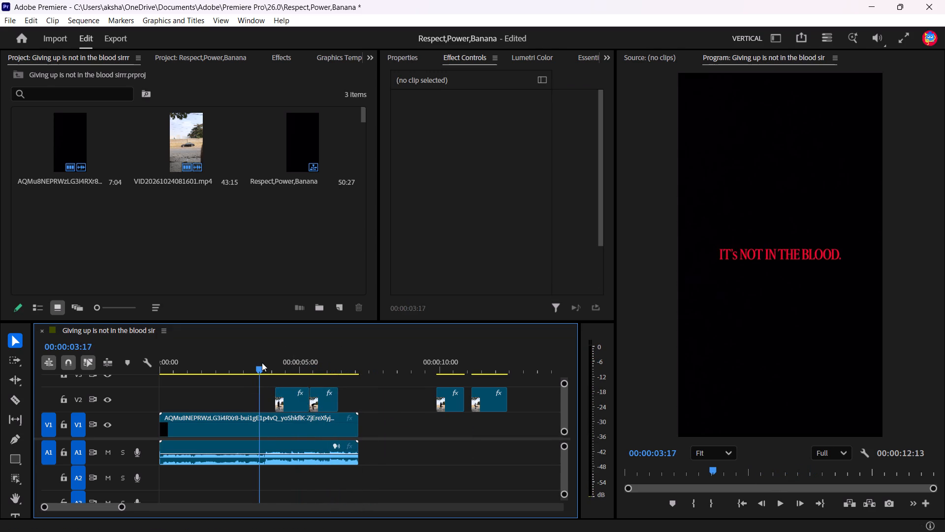
key(space)
key(space)
key(Left)
key(Left)
key(Left)
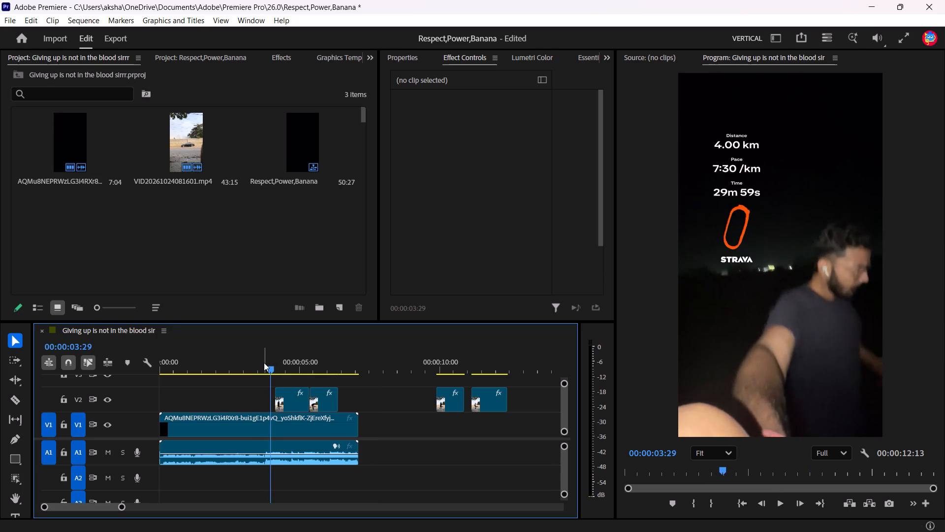
key(Left)
key(Left)
key(Left)
key(Left)
key(Left)
key(Left)
key(Left)
key(Left)
key(Left)
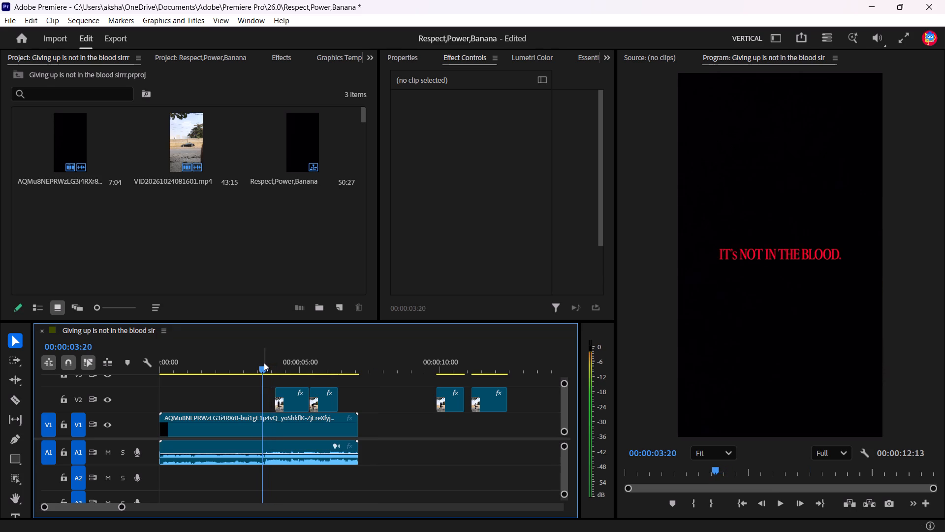
key(Right)
key(Right)
key(Left)
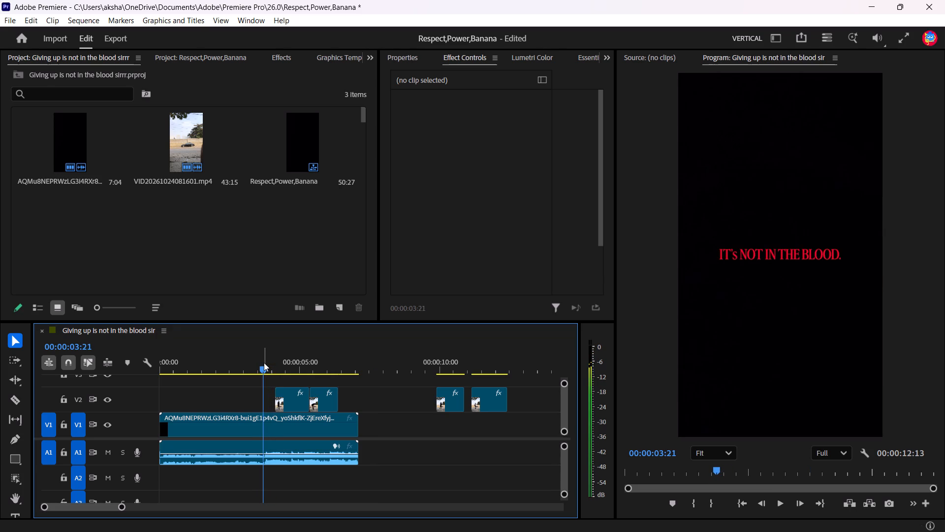
drag(288, 395, 277, 394)
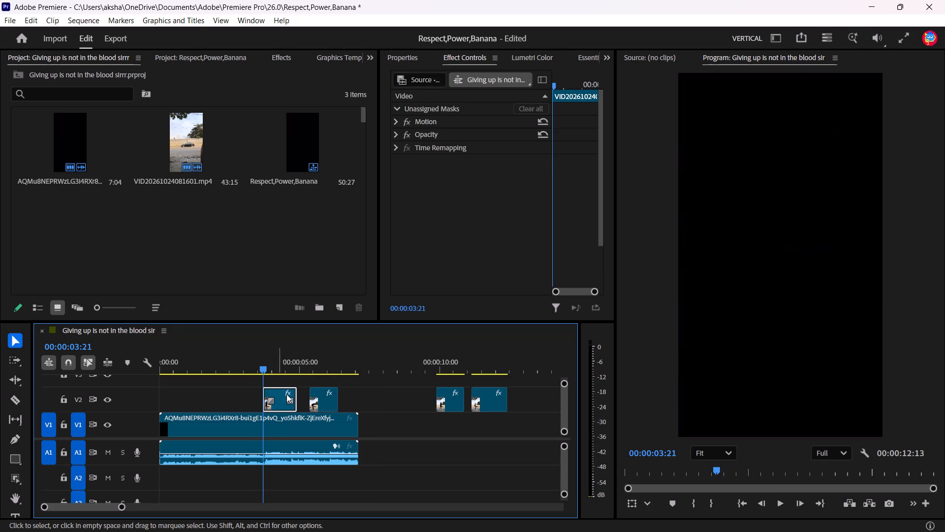
Close the gaps on V2 by moving the second clip against the first and the third clip against the second.
drag(330, 396, 321, 397)
drag(449, 397, 338, 399)
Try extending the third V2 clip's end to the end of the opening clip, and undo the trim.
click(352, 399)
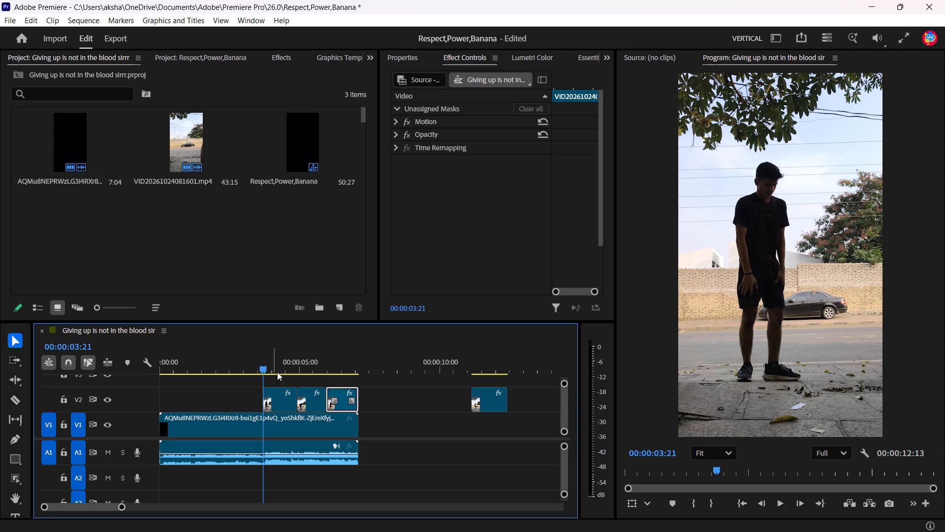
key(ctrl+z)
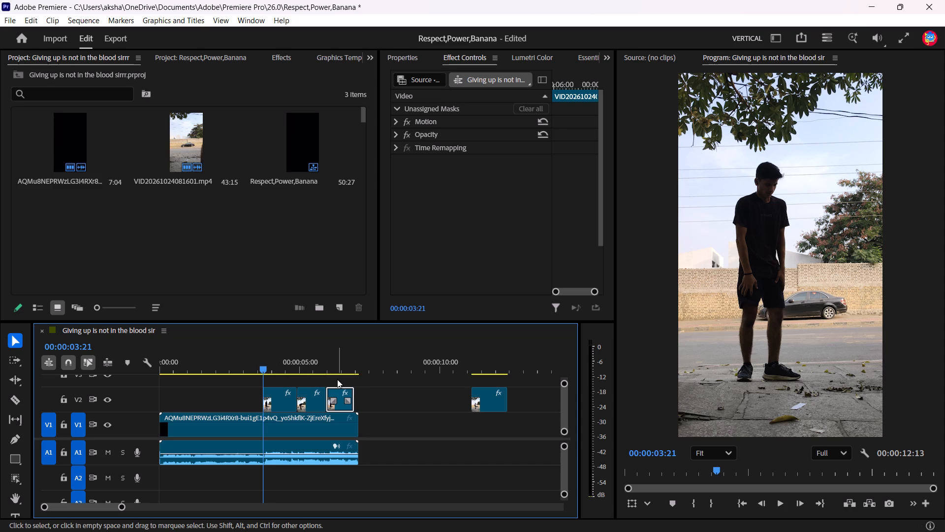
Move the third V2 clip five frames later to end with the opening clip, and move the second clip against it.
click(337, 396)
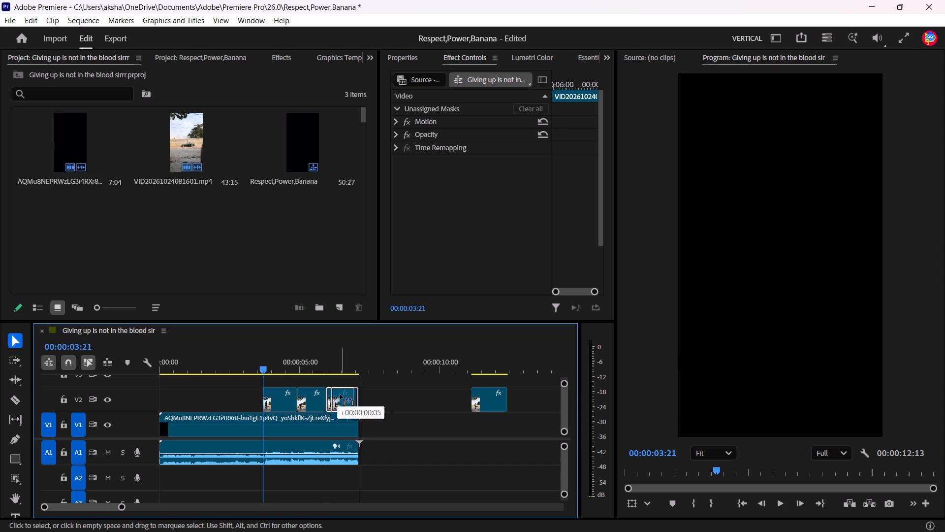
click(315, 397)
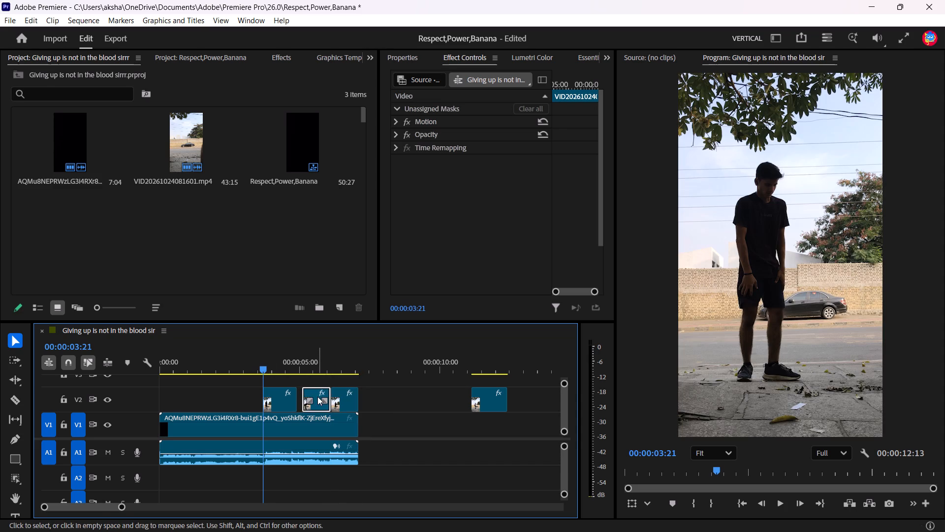
Extend the first V2 clip's end about five frames to meet the start of the second V2 clip.
click(290, 398)
click(284, 395)
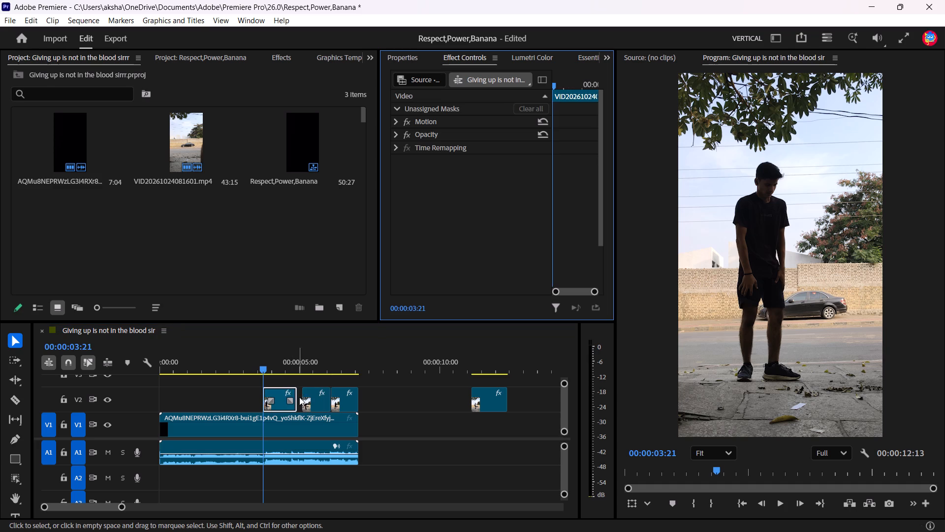
click(296, 396)
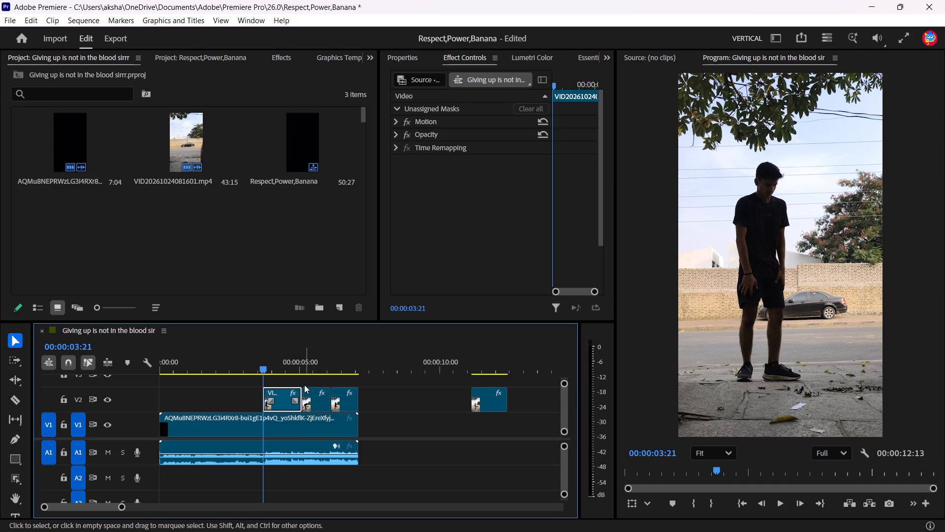
Play the sequence from its start past the end of the opening clip to review the three V2 clips.
drag(263, 371, 0, 378)
key(space)
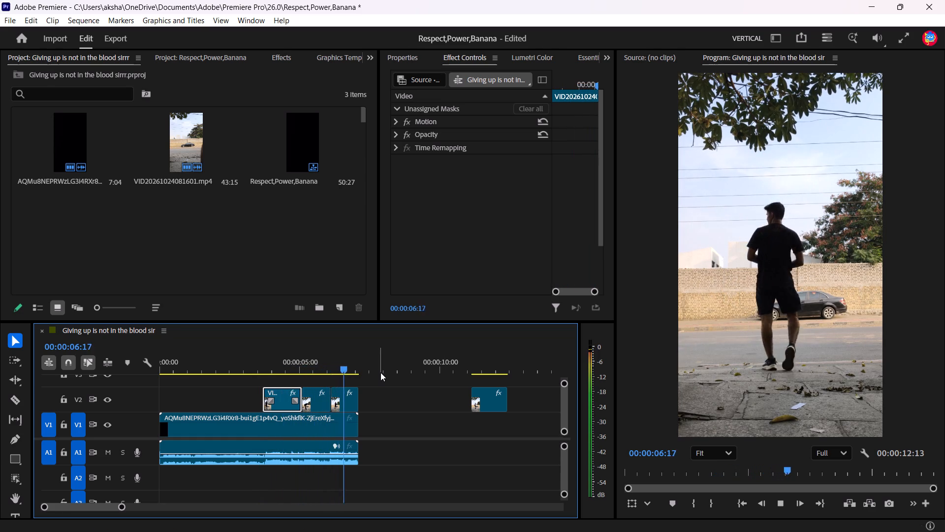
key(space)
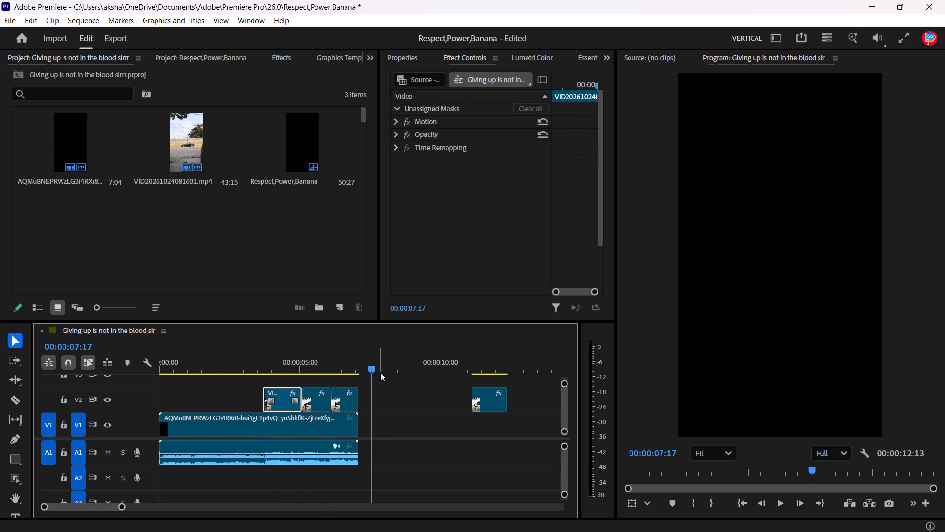
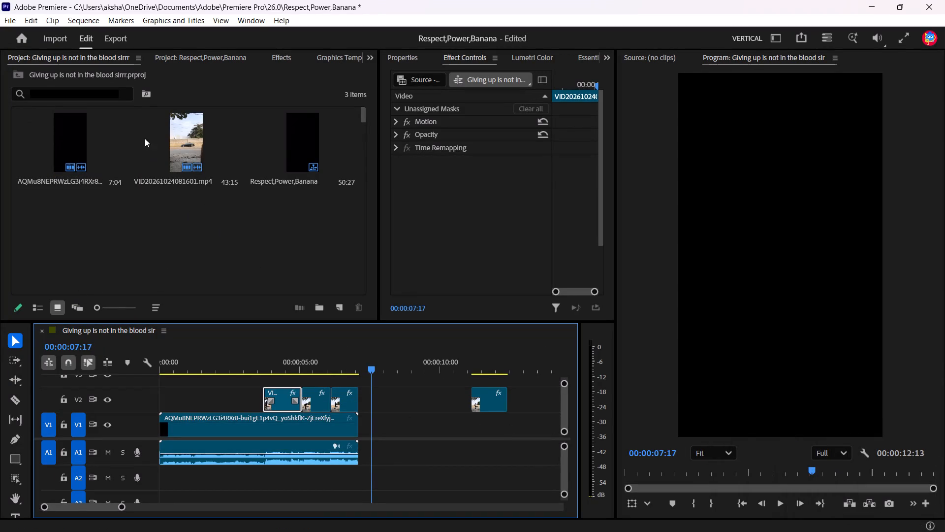
click(48, 33)
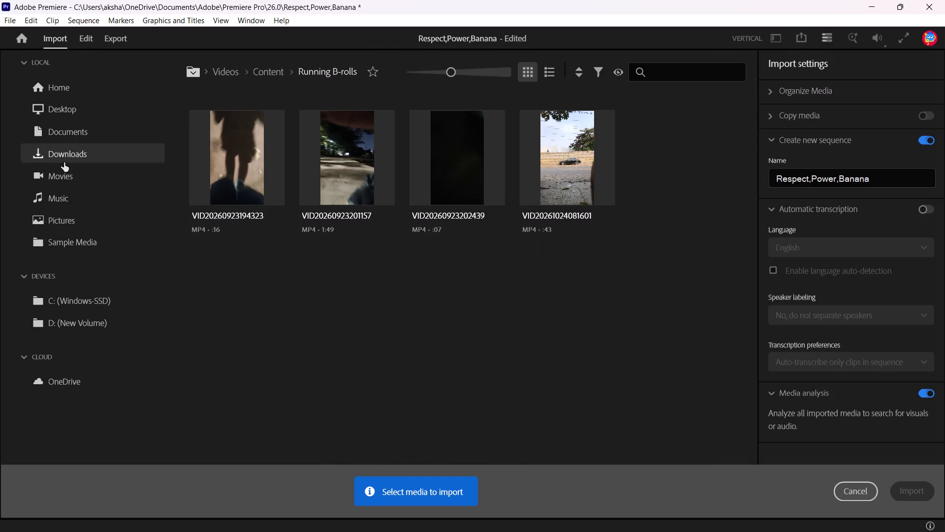
click(58, 219)
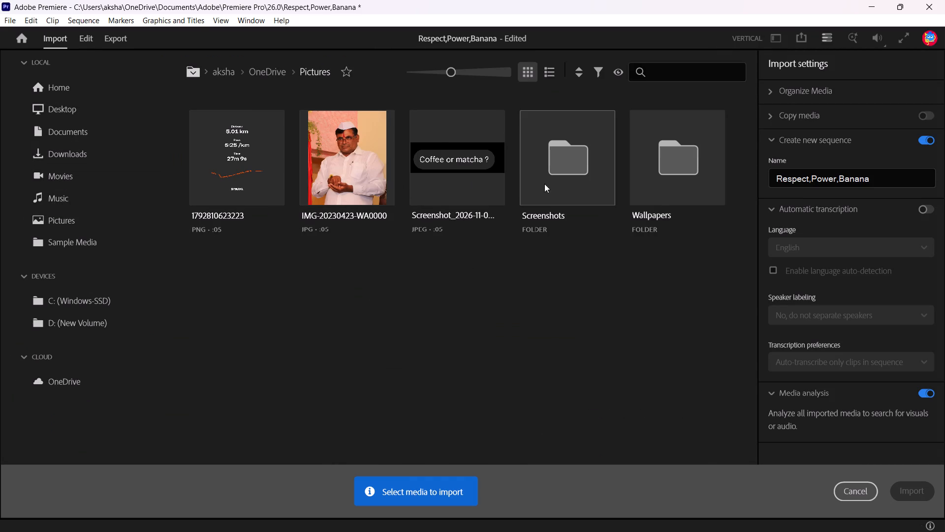
click(250, 148)
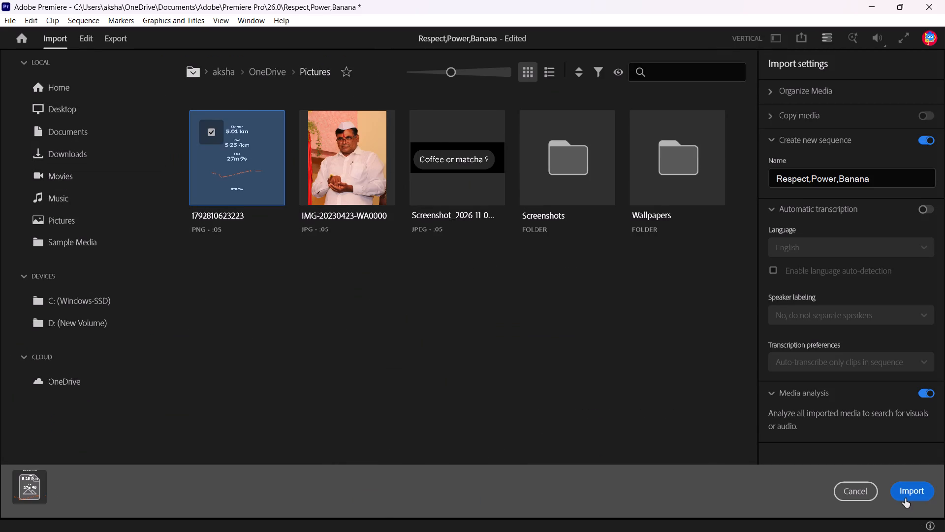
click(905, 499)
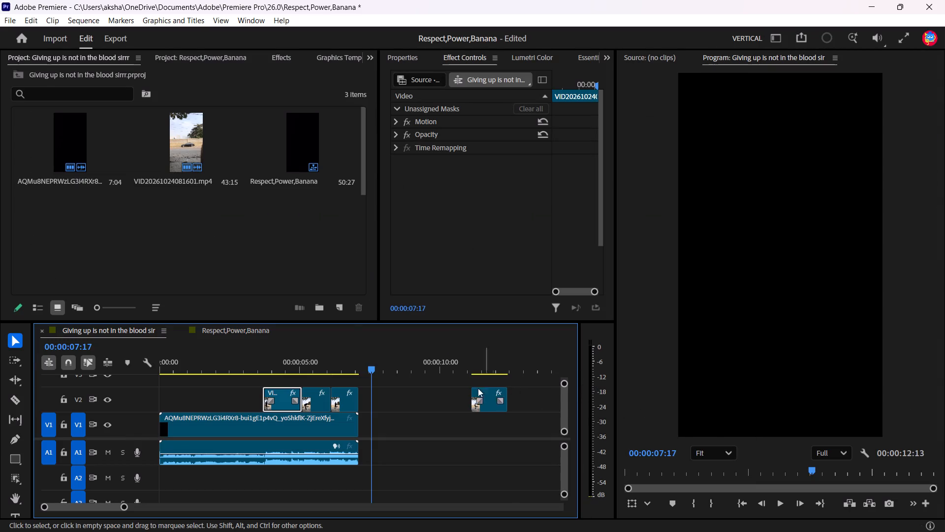
View the new Respect,Power,Banana sequence holding the imported image, and close its timeline to return to the "Giving up is not in the blood sir" sequence.
click(219, 335)
click(279, 332)
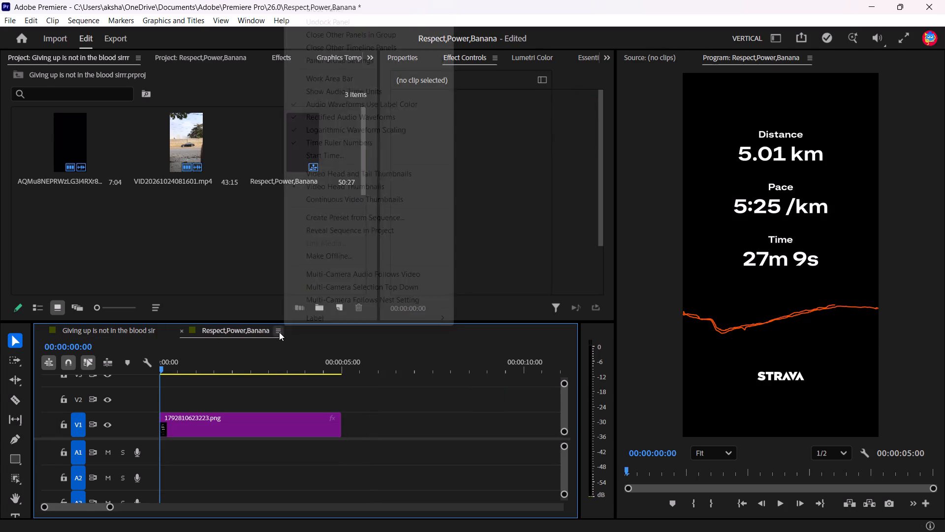
click(326, 7)
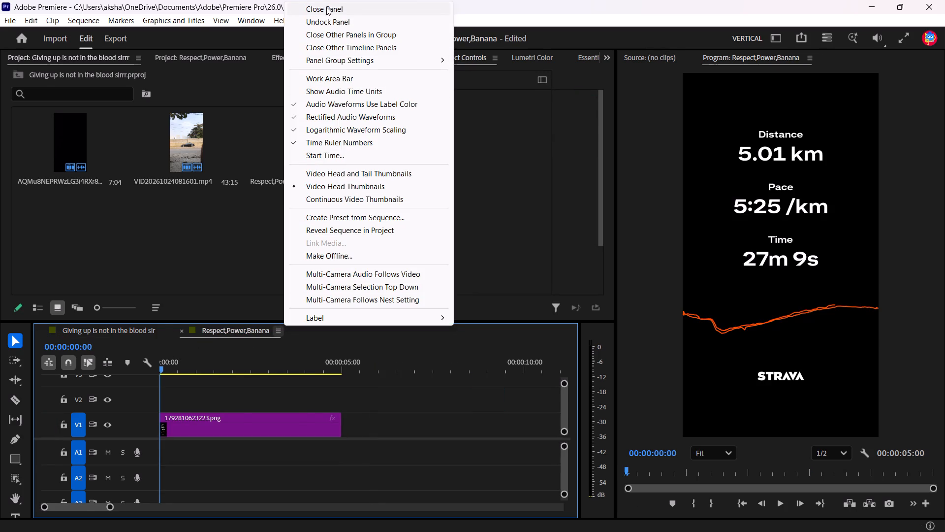
click(106, 331)
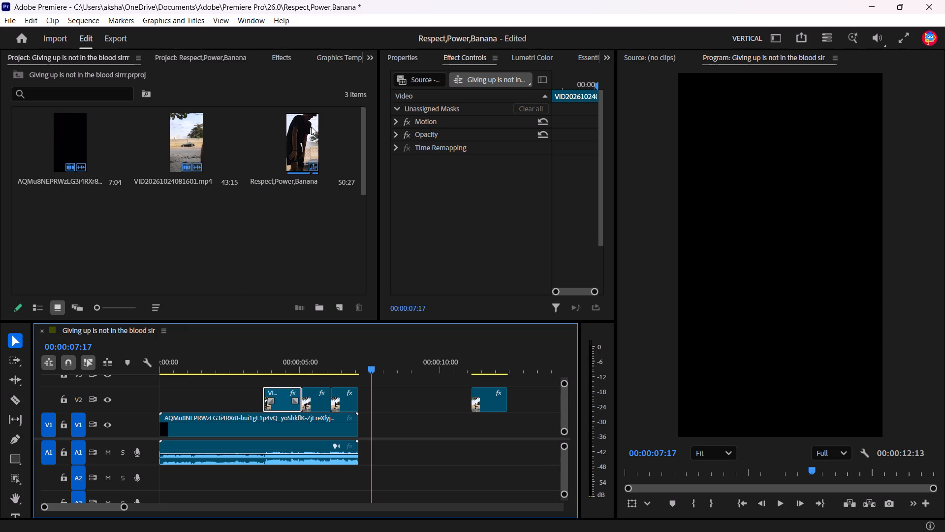
Open the 50:27 Respect,Power,Banana sequence and the two source videos in the project, and play them to check their content.
double_click(309, 140)
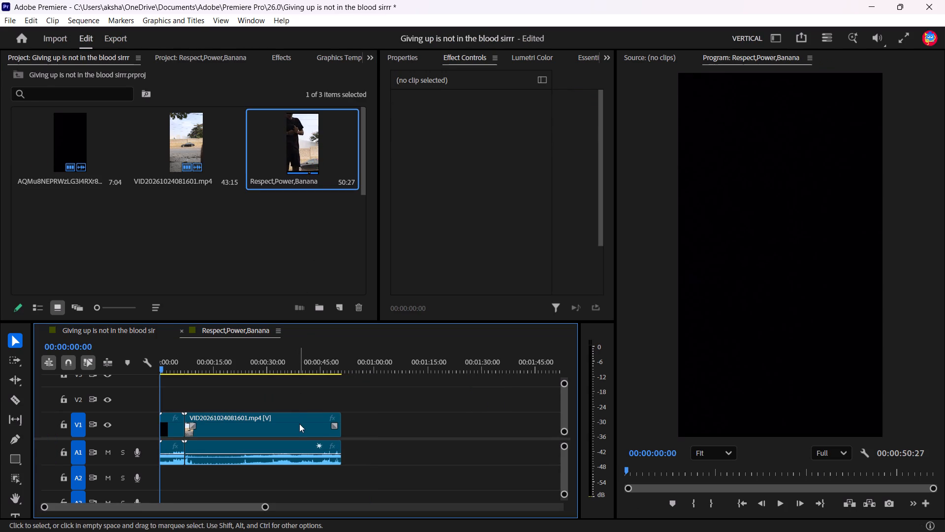
key(space)
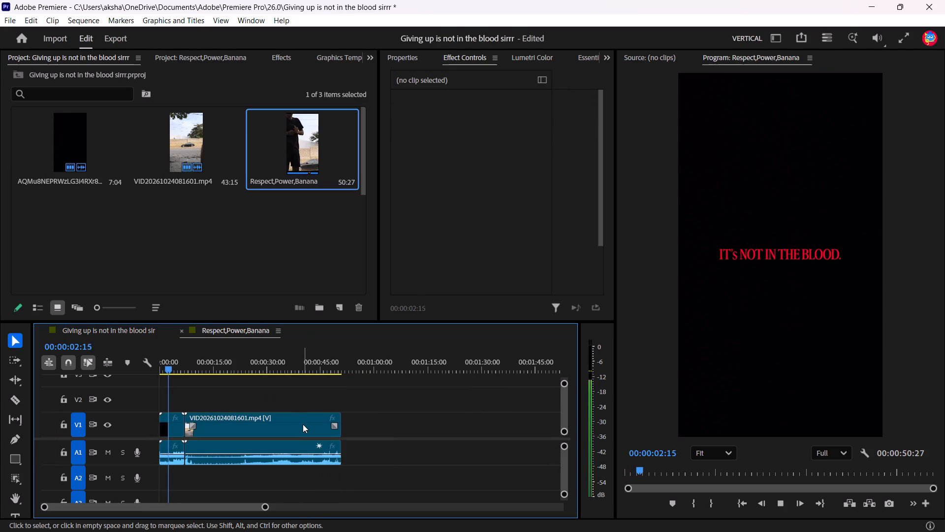
key(space)
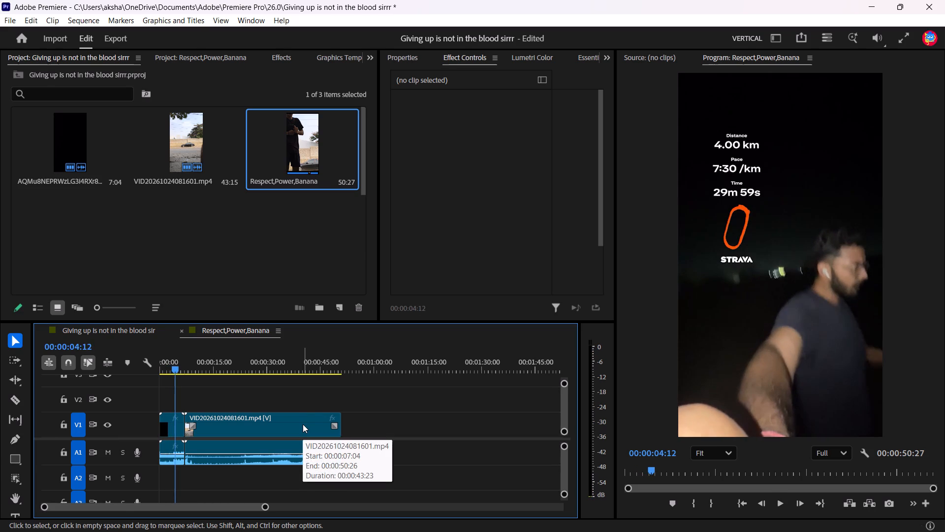
double_click(203, 142)
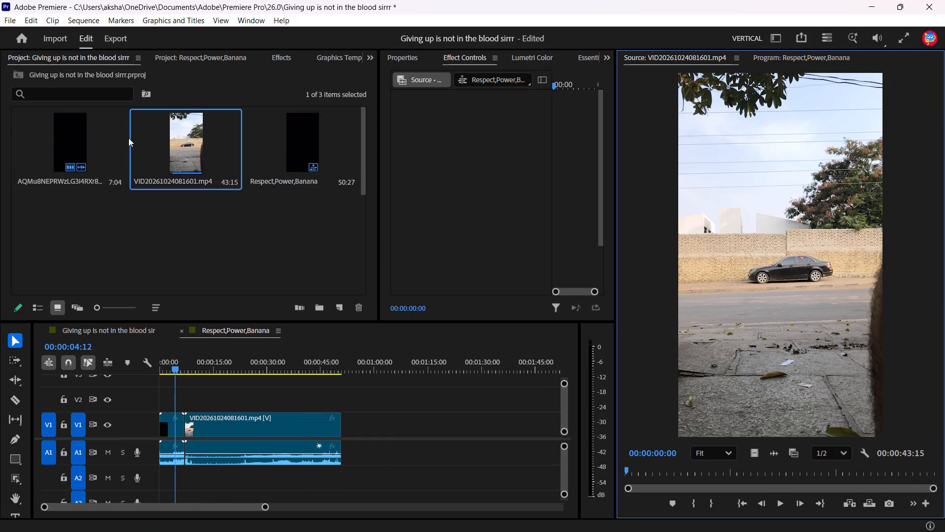
double_click(83, 133)
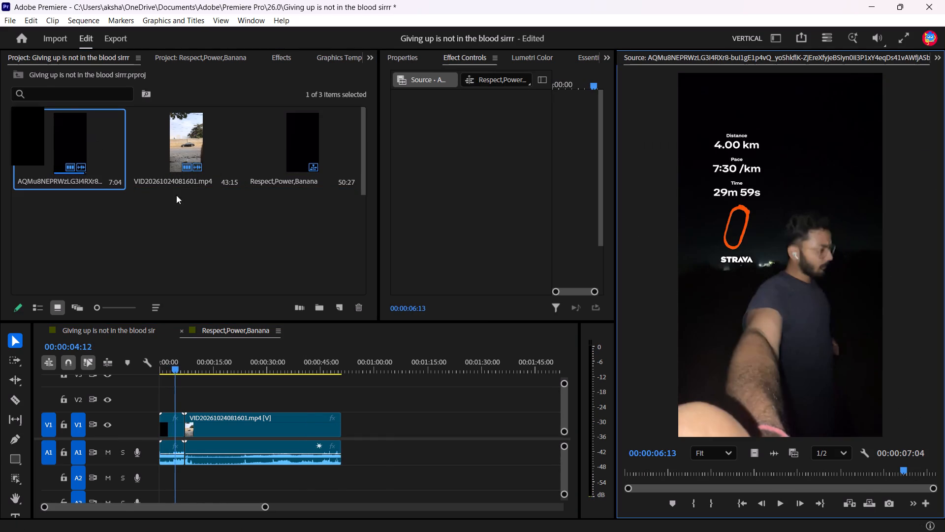
key(space)
key(space)
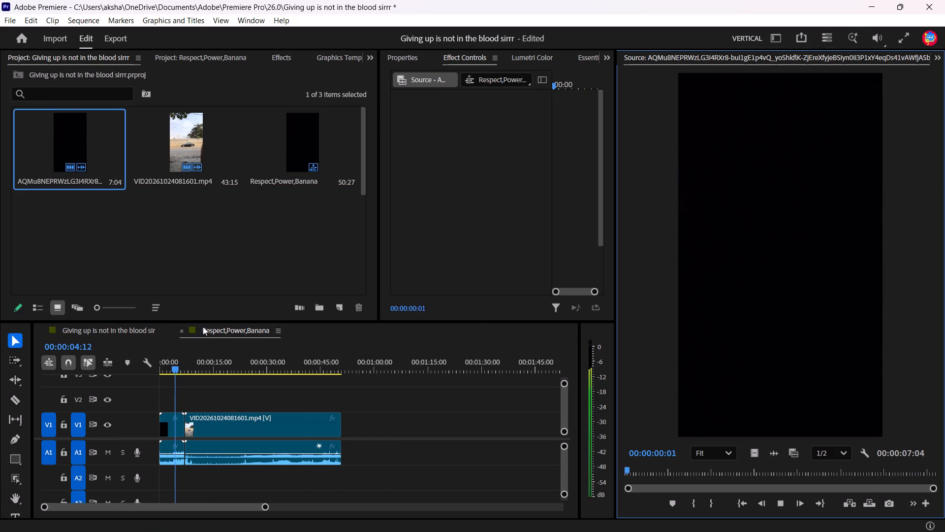
click(222, 251)
key(space)
Close the Respect,Power,Banana timeline and return the playhead to the start of the "Giving up is not in the blood sir" sequence.
click(278, 330)
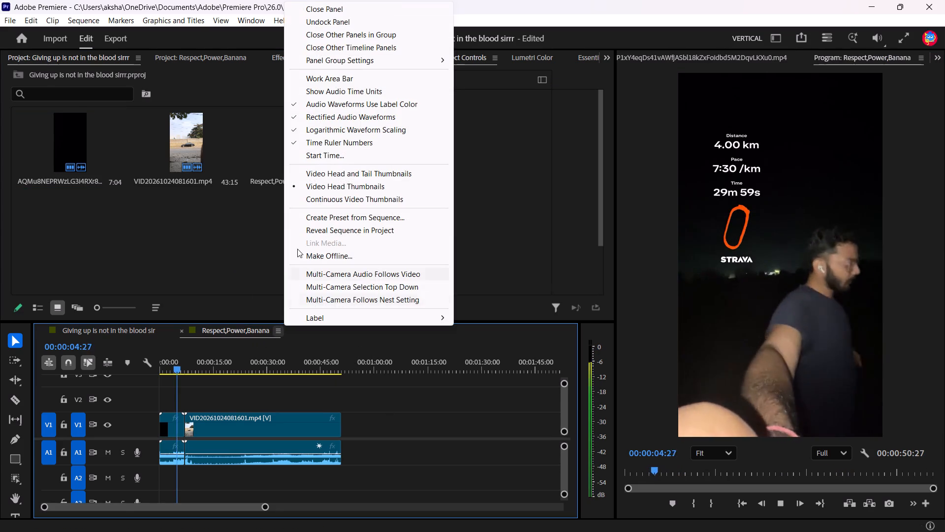
key(space)
click(336, 9)
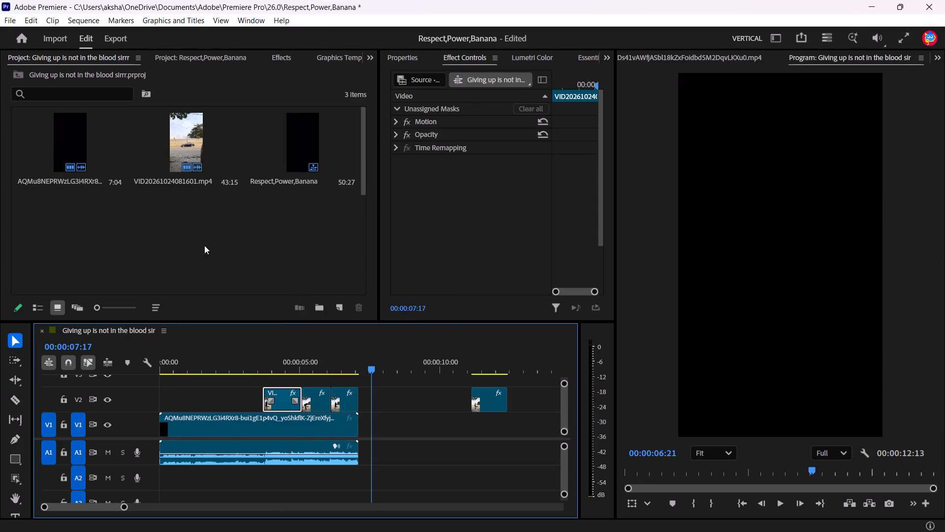
click(84, 329)
drag(374, 373, 44, 371)
drag(371, 365, 50, 371)
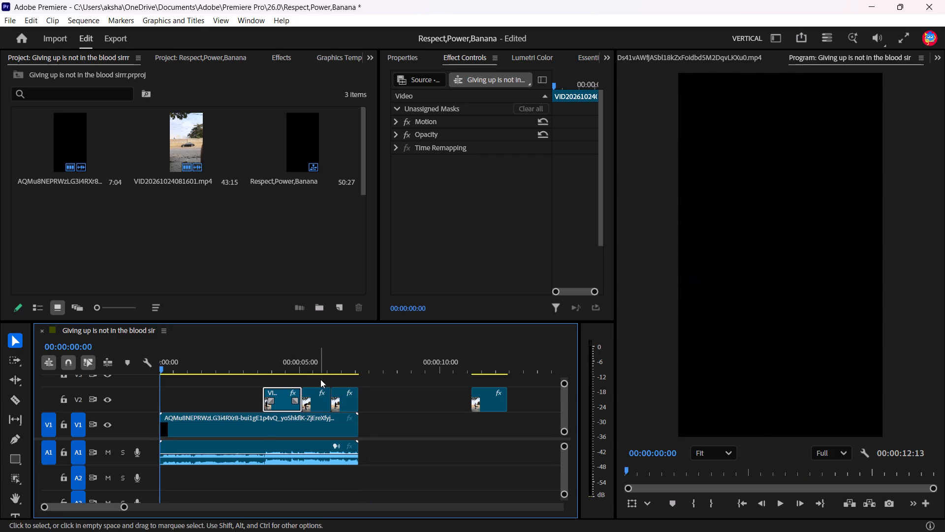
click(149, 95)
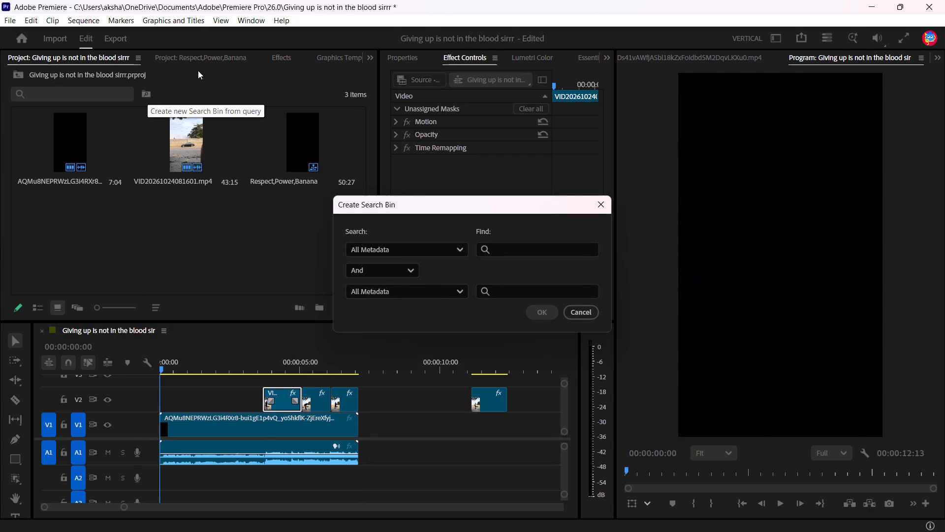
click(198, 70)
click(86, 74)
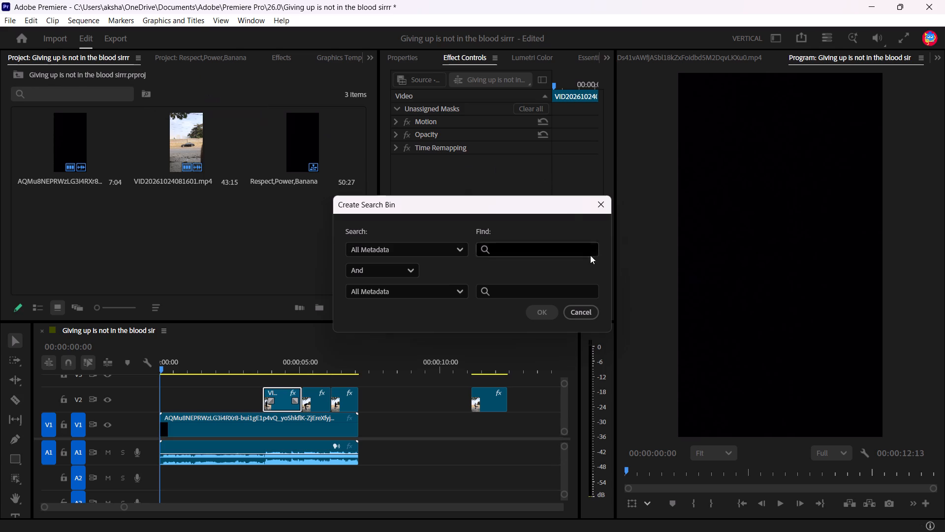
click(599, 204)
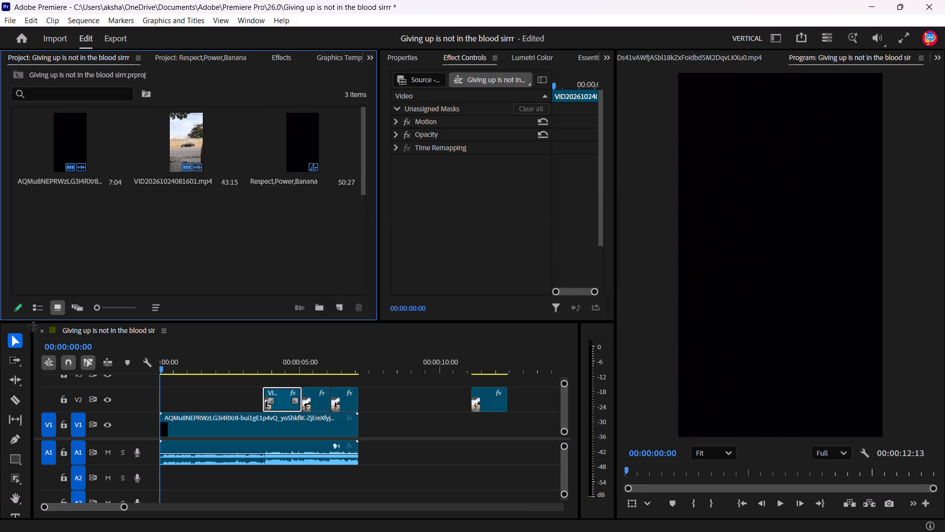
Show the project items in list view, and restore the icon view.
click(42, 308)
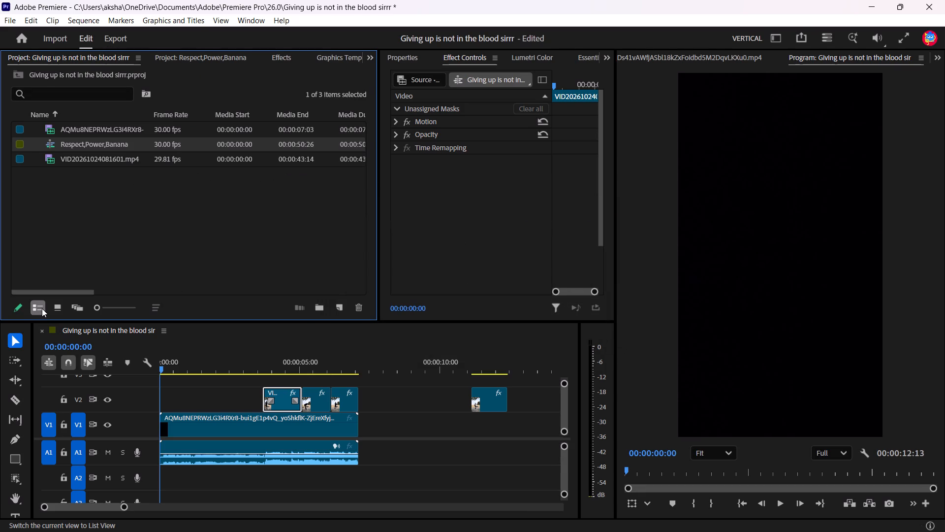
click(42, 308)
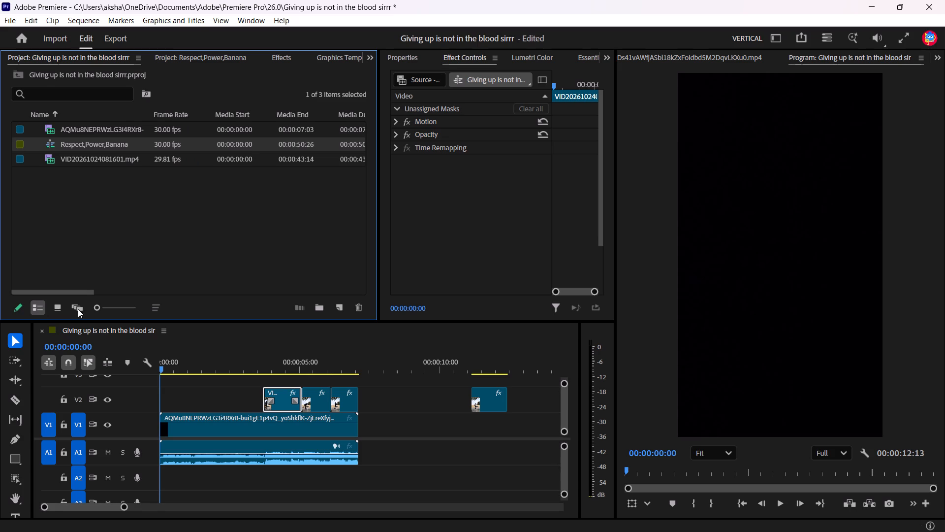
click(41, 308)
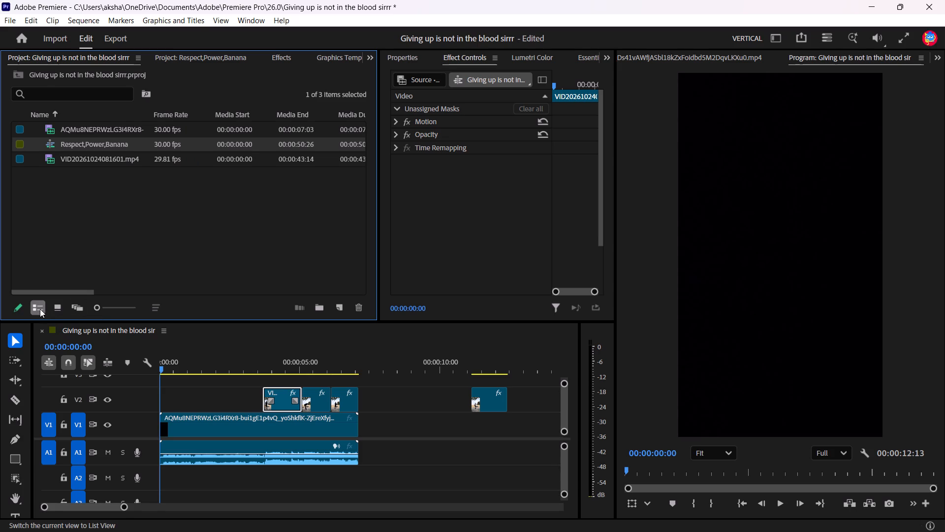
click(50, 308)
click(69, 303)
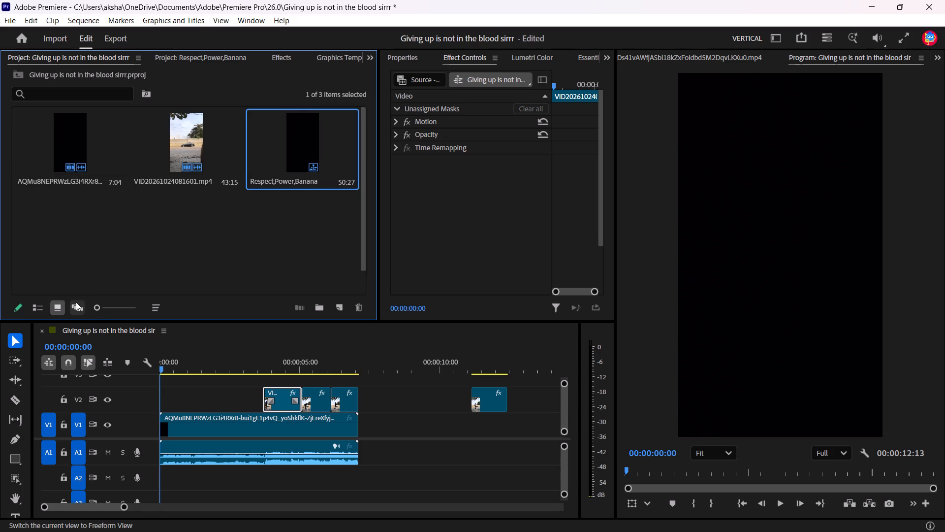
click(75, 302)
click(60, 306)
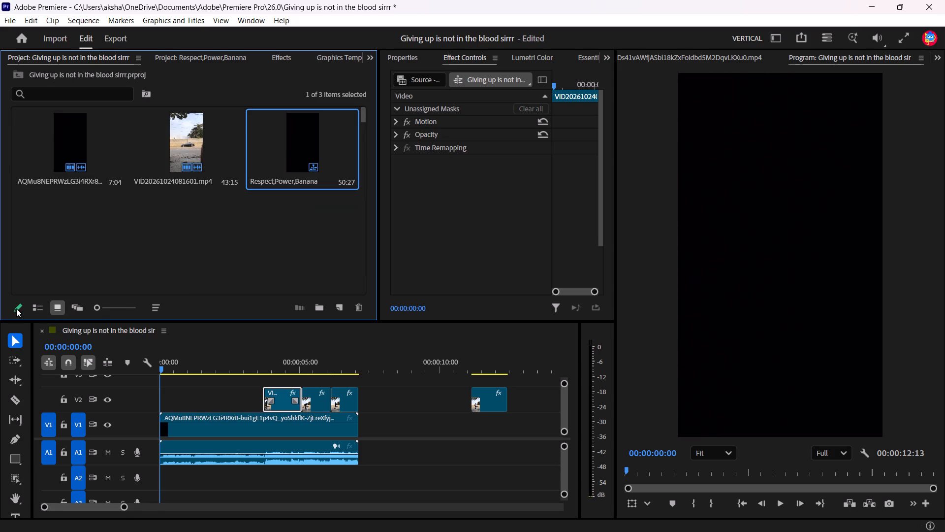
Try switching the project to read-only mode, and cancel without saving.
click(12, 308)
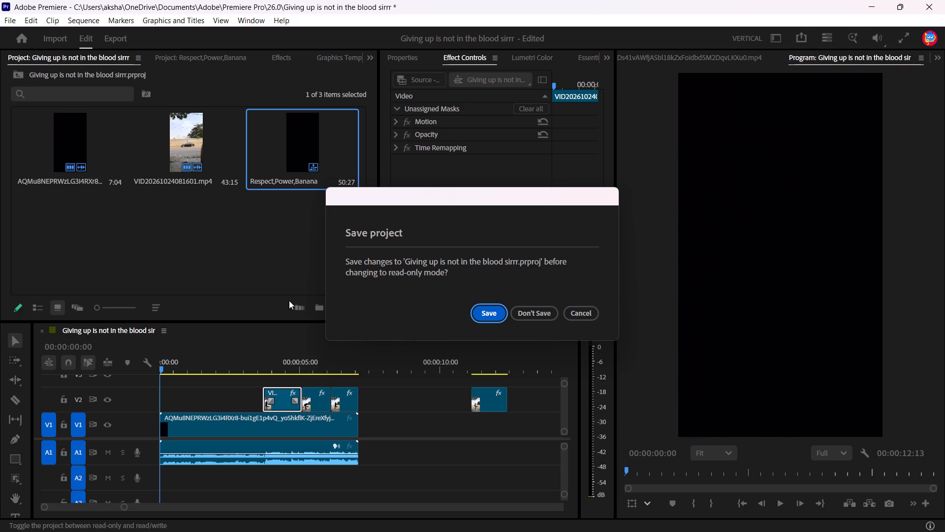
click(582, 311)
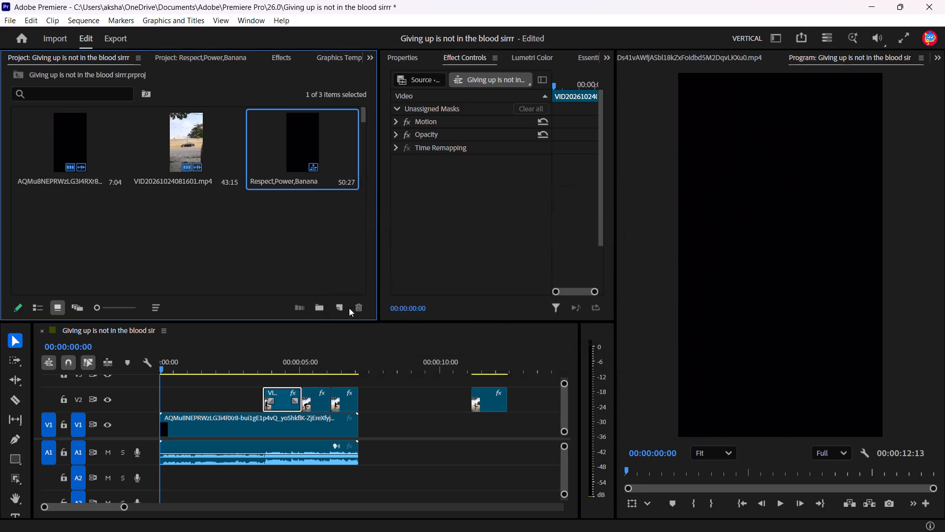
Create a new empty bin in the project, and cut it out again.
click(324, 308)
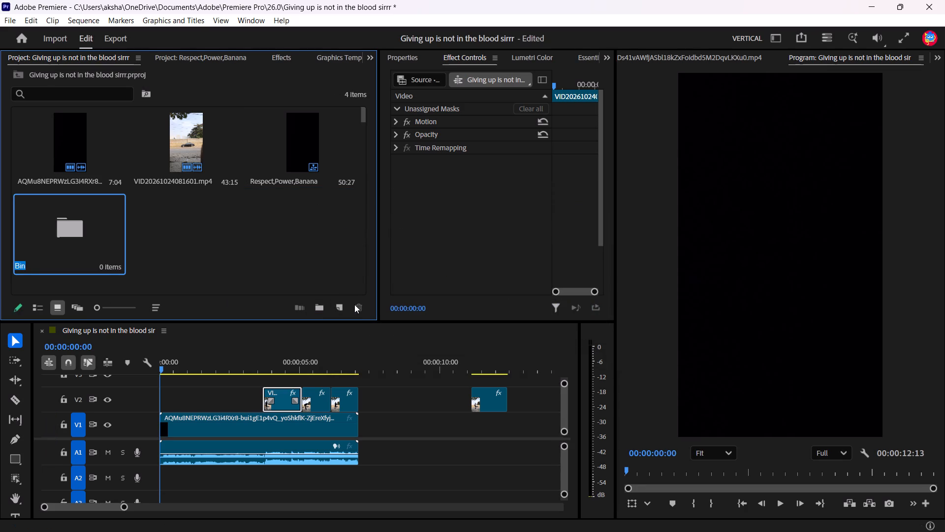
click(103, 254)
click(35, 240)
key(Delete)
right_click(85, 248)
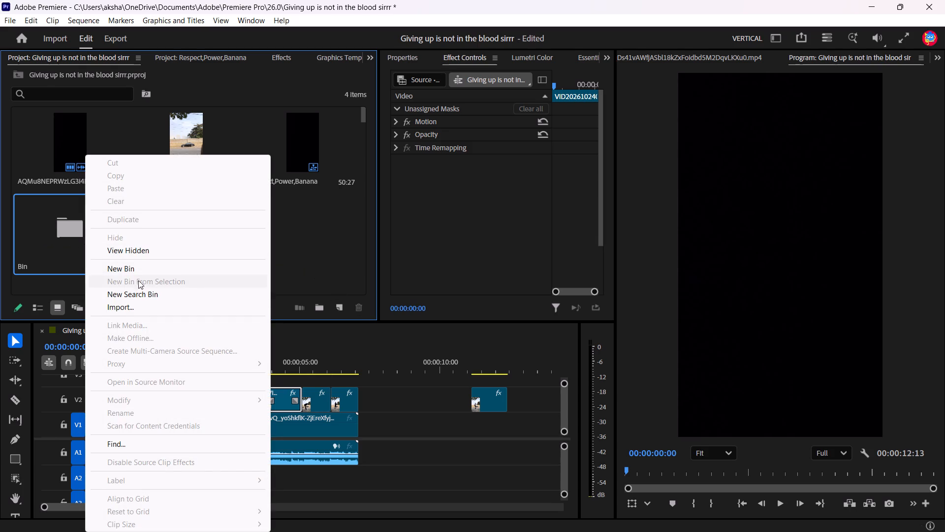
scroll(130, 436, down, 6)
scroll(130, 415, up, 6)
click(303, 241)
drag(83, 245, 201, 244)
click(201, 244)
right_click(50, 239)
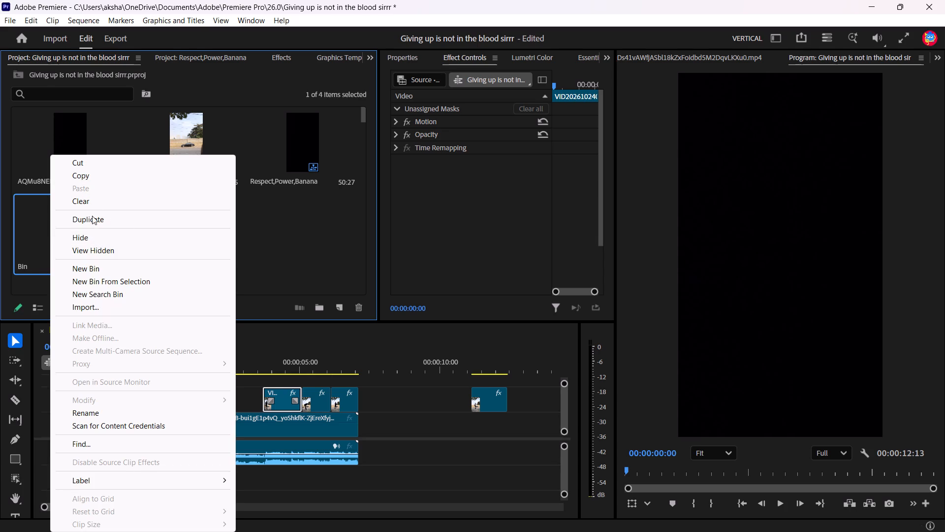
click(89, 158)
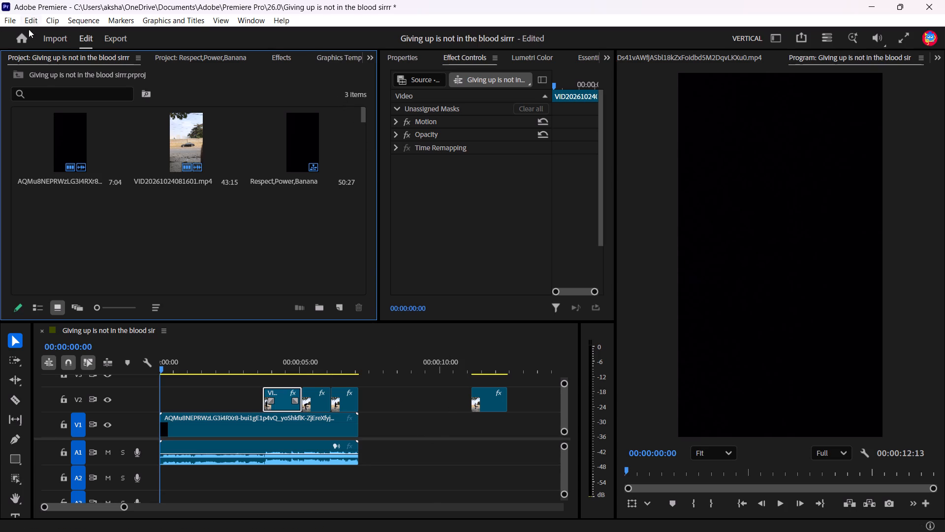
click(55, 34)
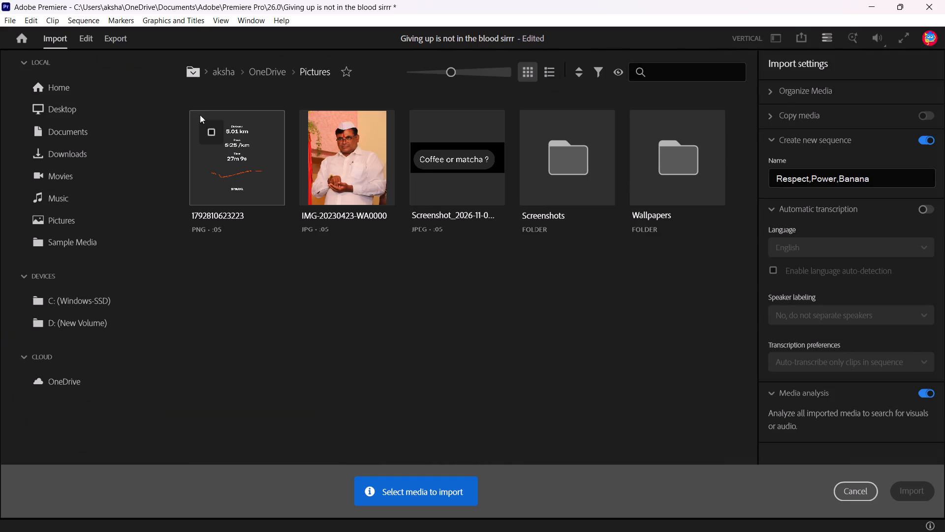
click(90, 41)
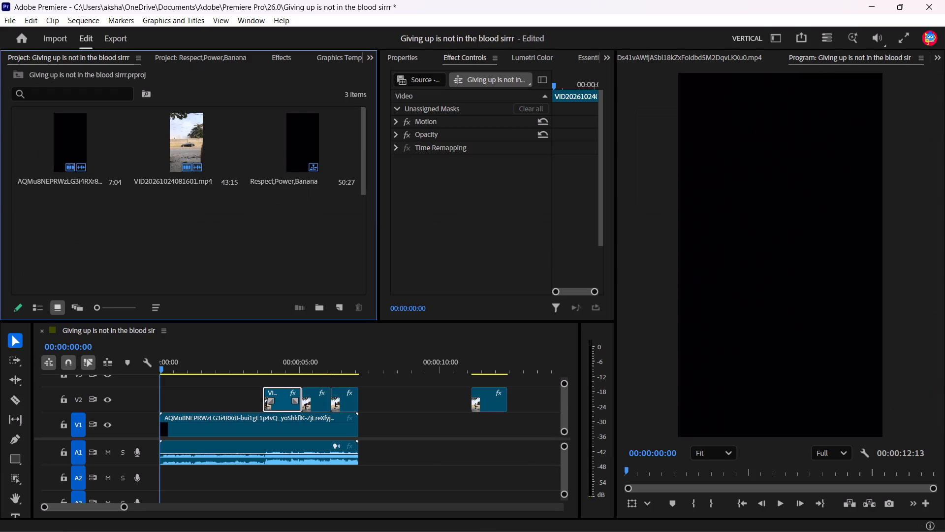
Import the Strava image 1792810623223.png from the Pictures folder into the project, and close the file window.
click(478, 518)
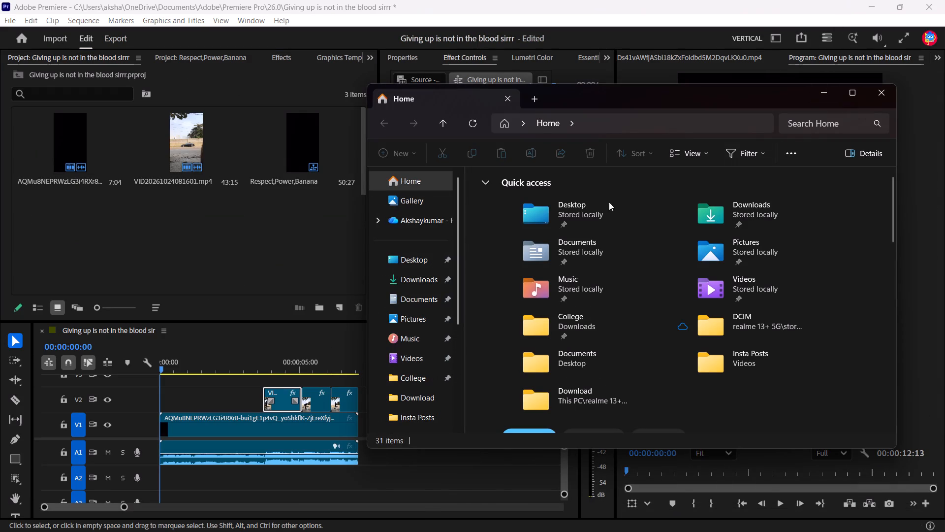
click(420, 324)
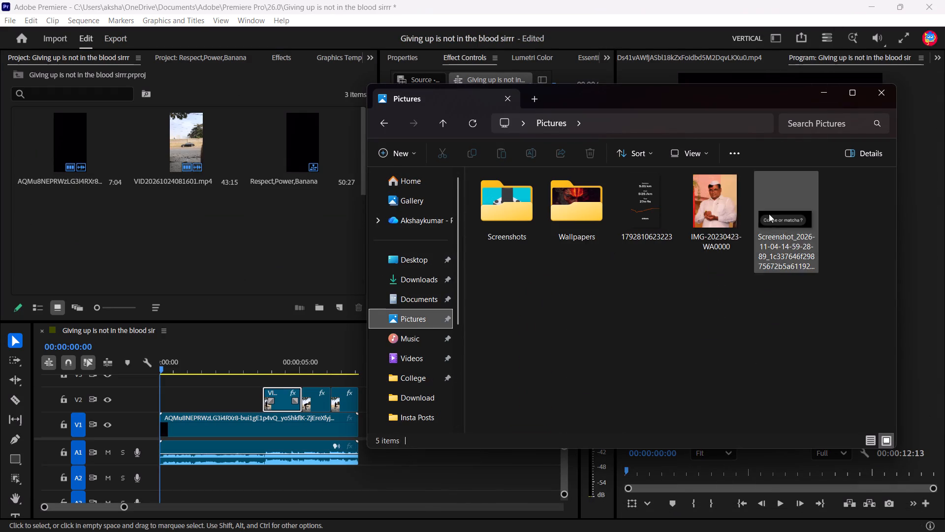
drag(659, 212, 201, 241)
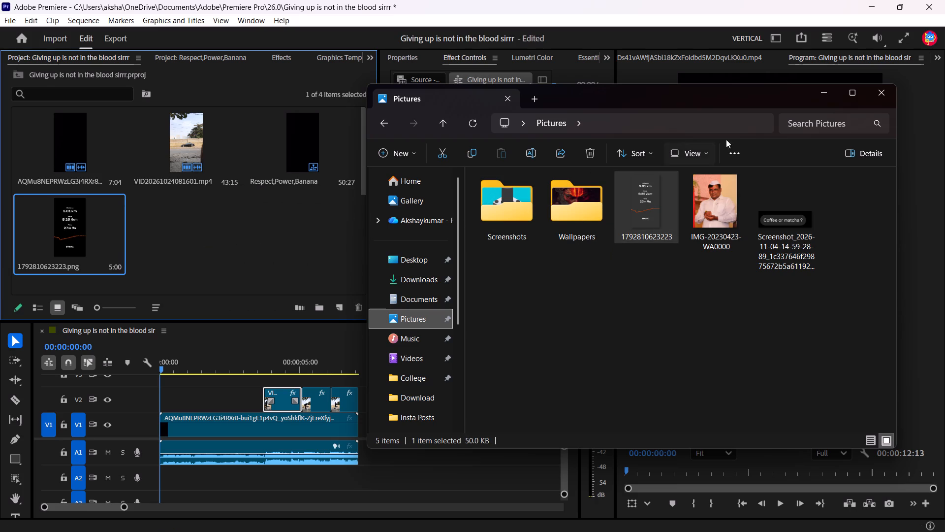
click(870, 94)
Place the Strava image on track V3, starting at the first V2 clip at 00:00:03:21.
drag(91, 245, 296, 353)
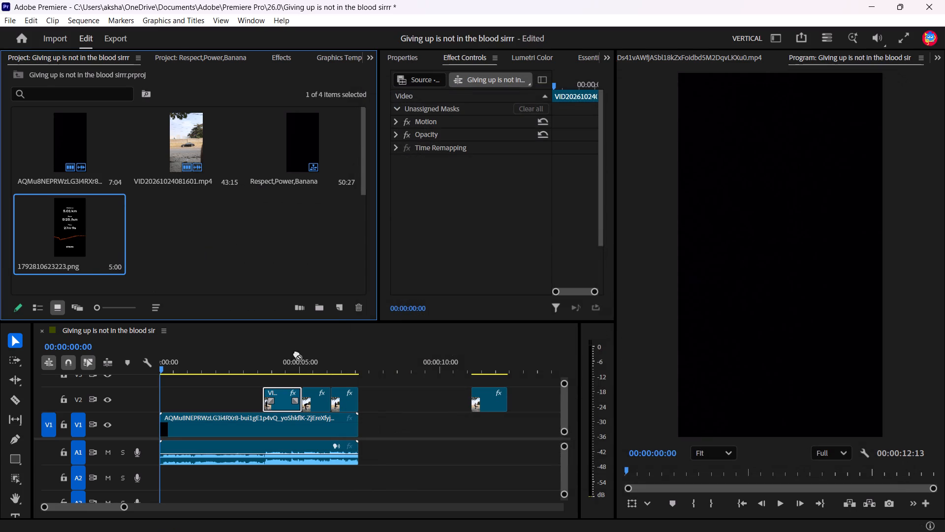
drag(296, 353, 374, 431)
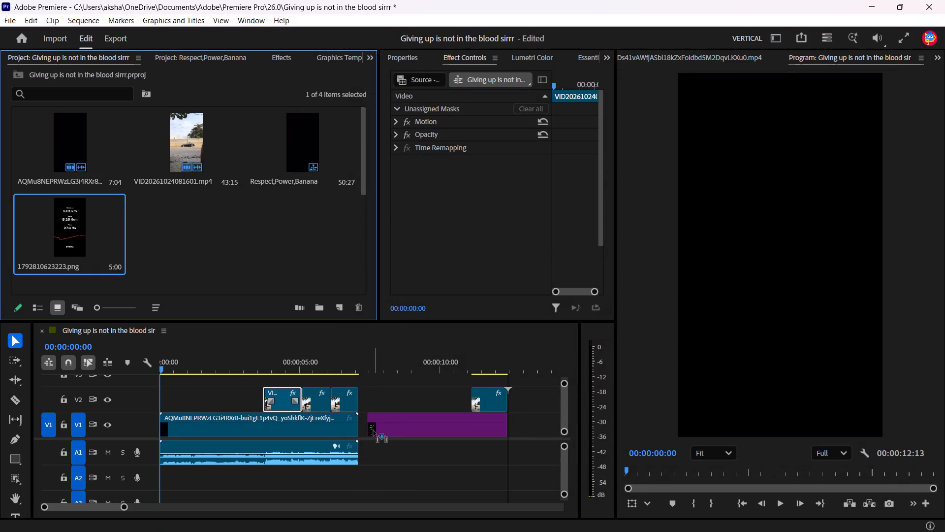
drag(374, 431, 268, 378)
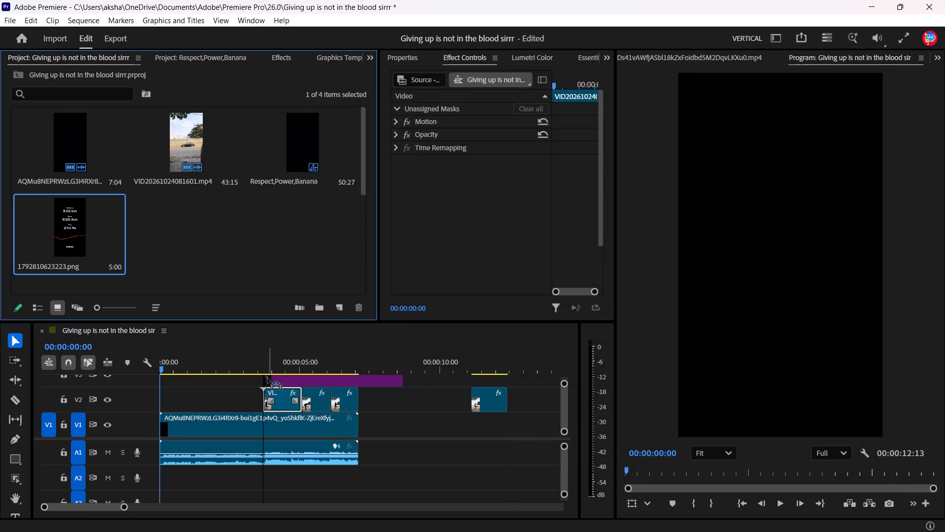
drag(268, 378, 244, 379)
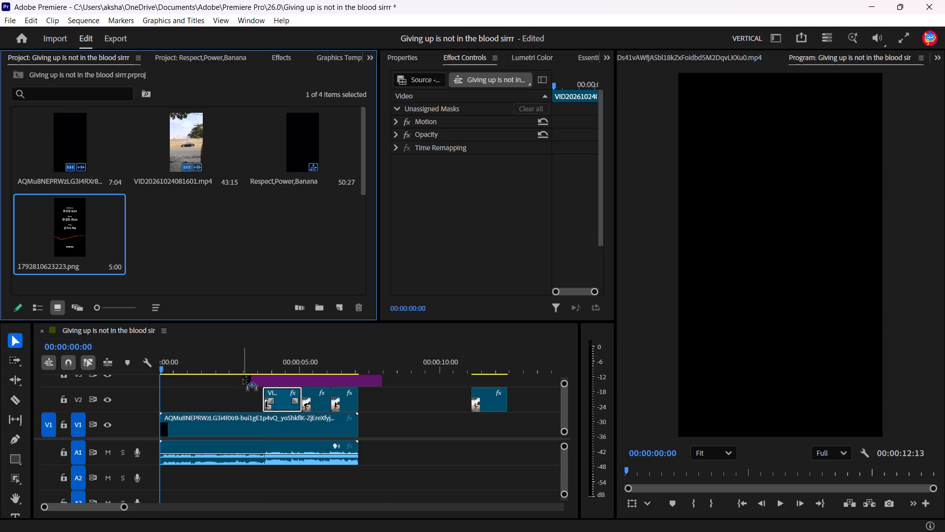
drag(244, 379, 260, 376)
drag(378, 422, 380, 449)
drag(418, 422, 418, 448)
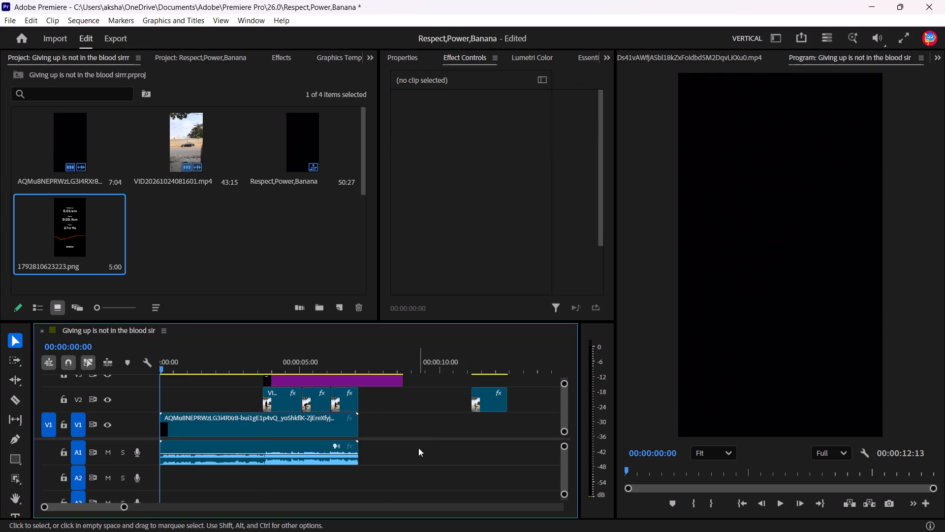
Trim the end of the V3 Strava image to 00:00:07:03, where the V1 video ends.
scroll(417, 442, up, 4)
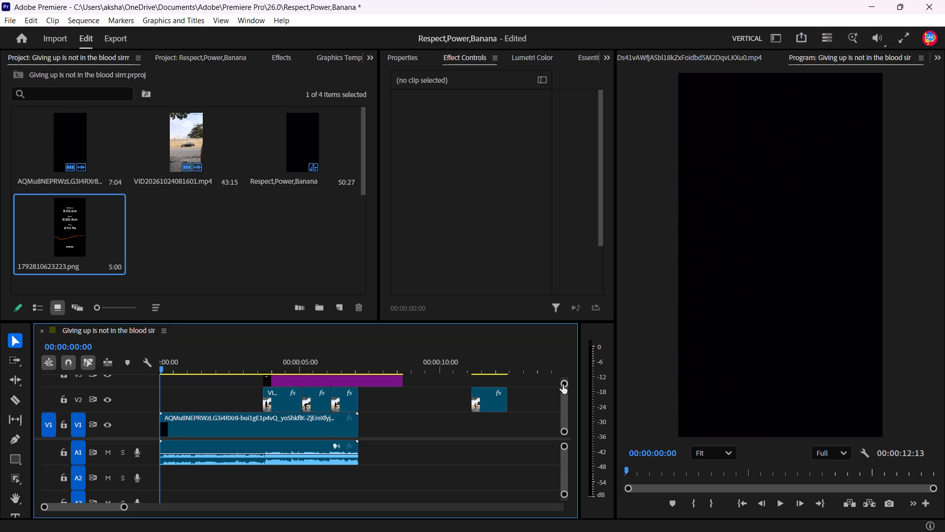
click(563, 383)
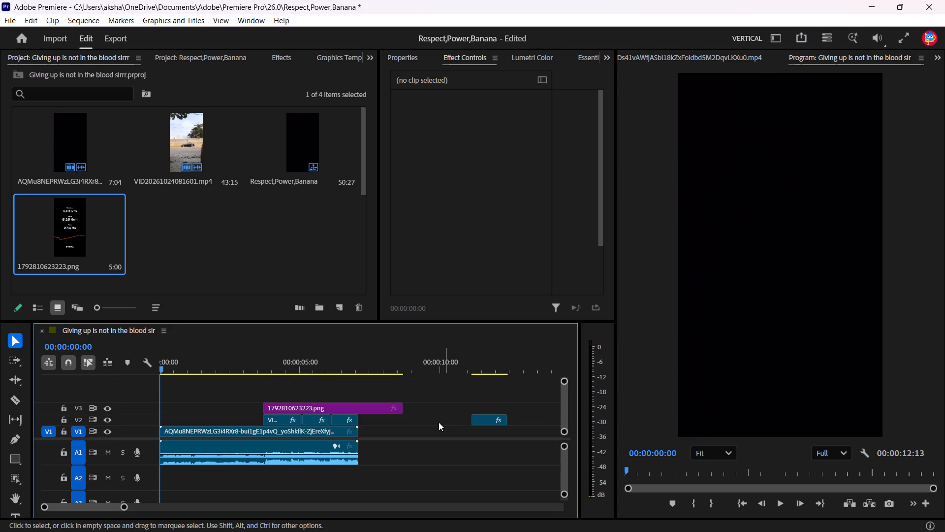
drag(401, 405, 356, 409)
click(283, 405)
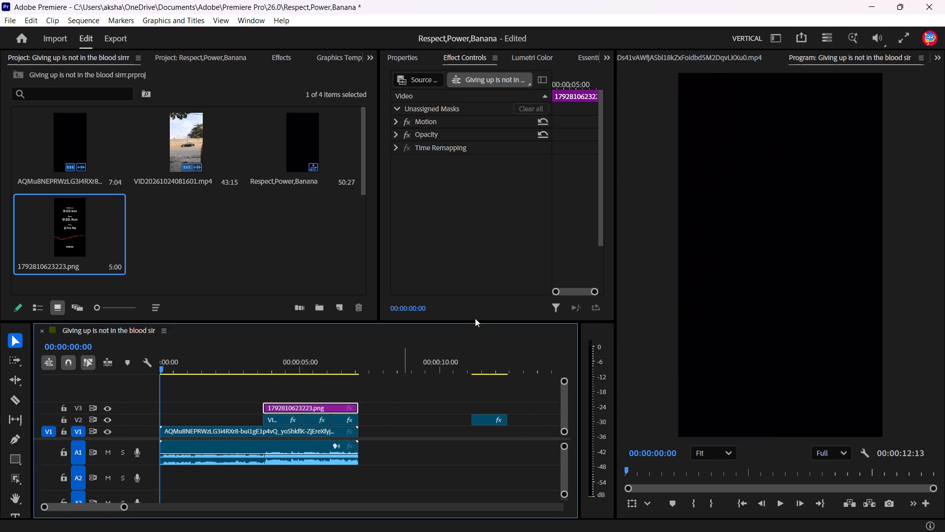
click(237, 389)
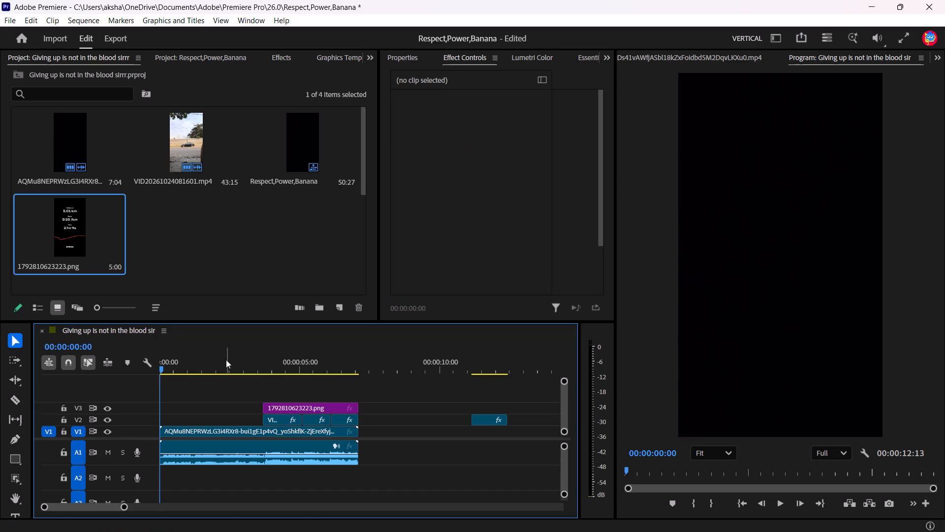
Play the sequence from 00:00:02:10 to check how the Strava image overlays the footage.
click(226, 360)
key(c)
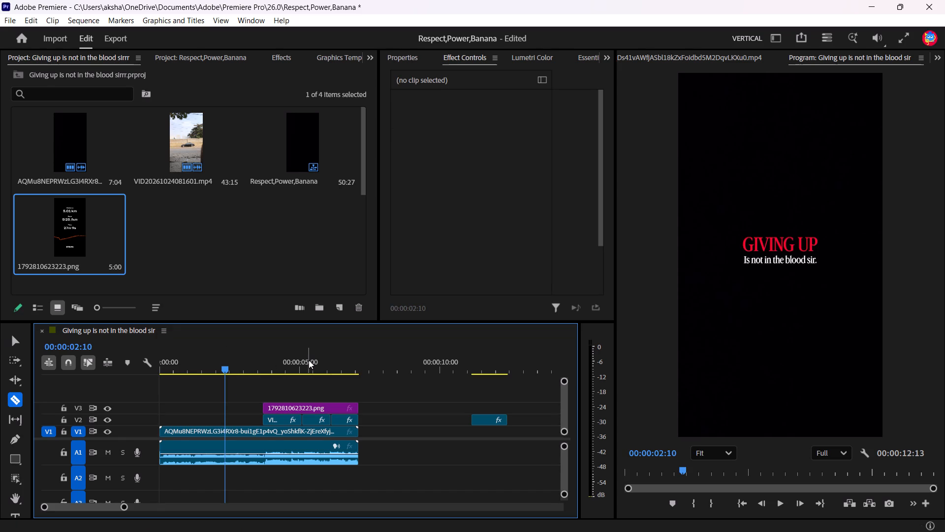
key(space)
key(space)
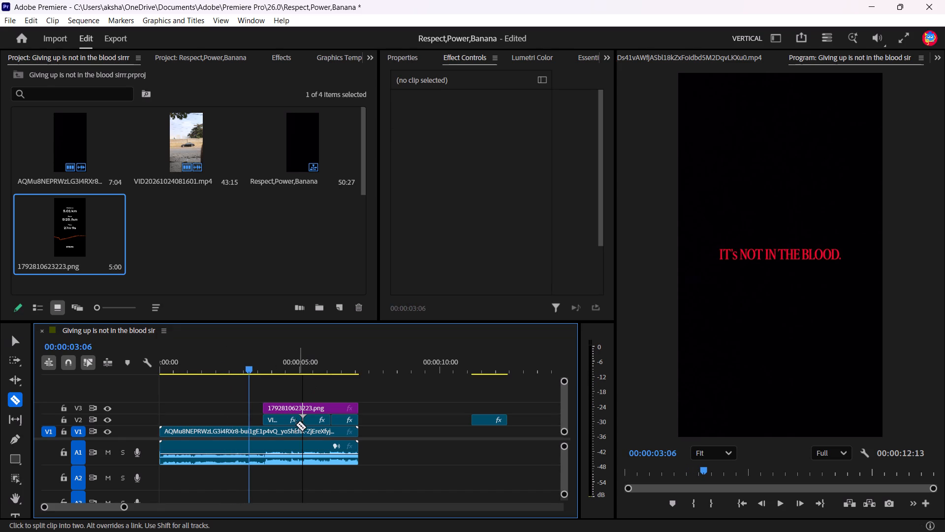
key(v)
key(space)
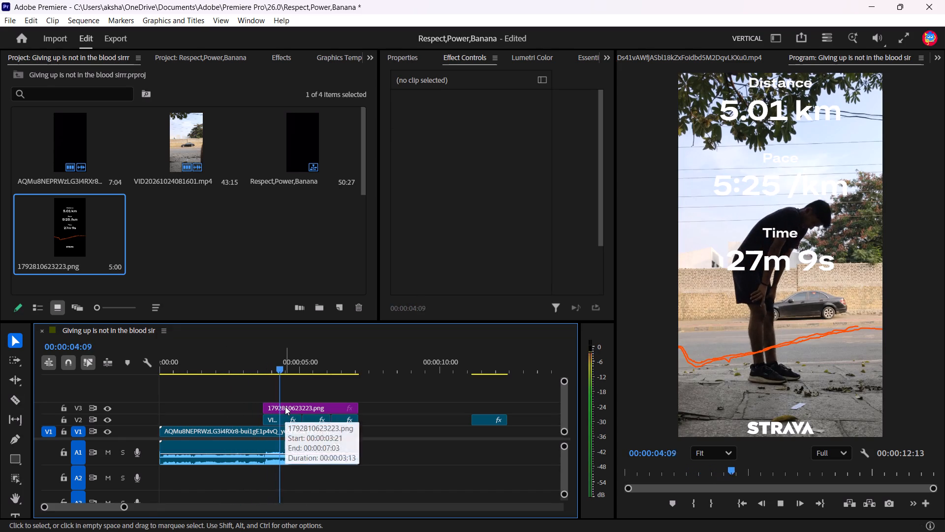
key(space)
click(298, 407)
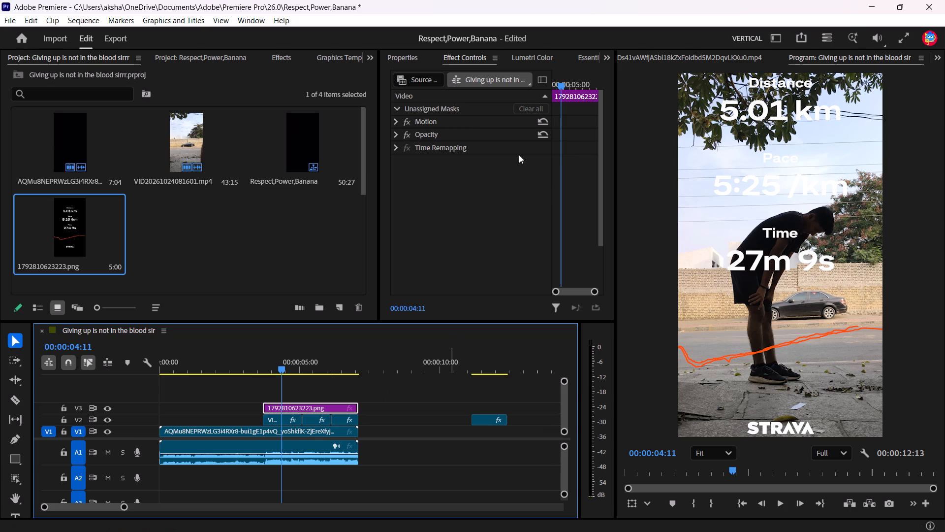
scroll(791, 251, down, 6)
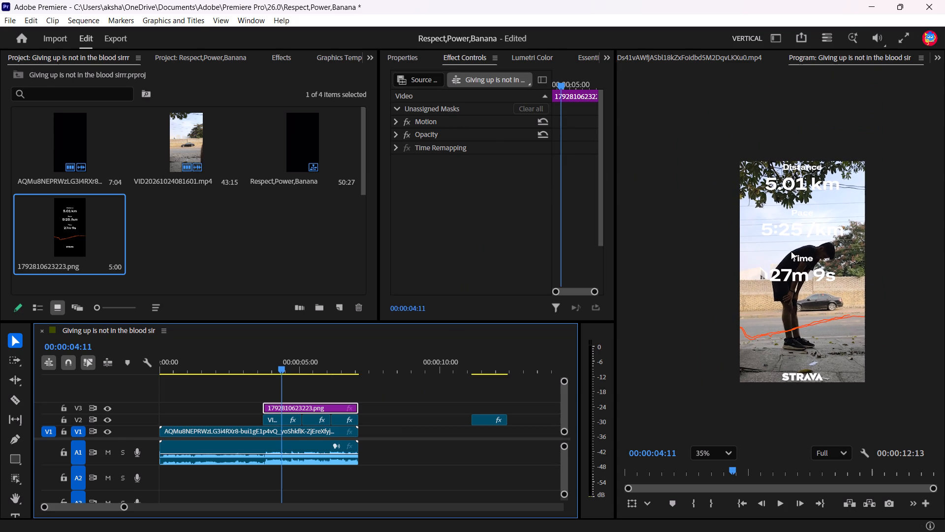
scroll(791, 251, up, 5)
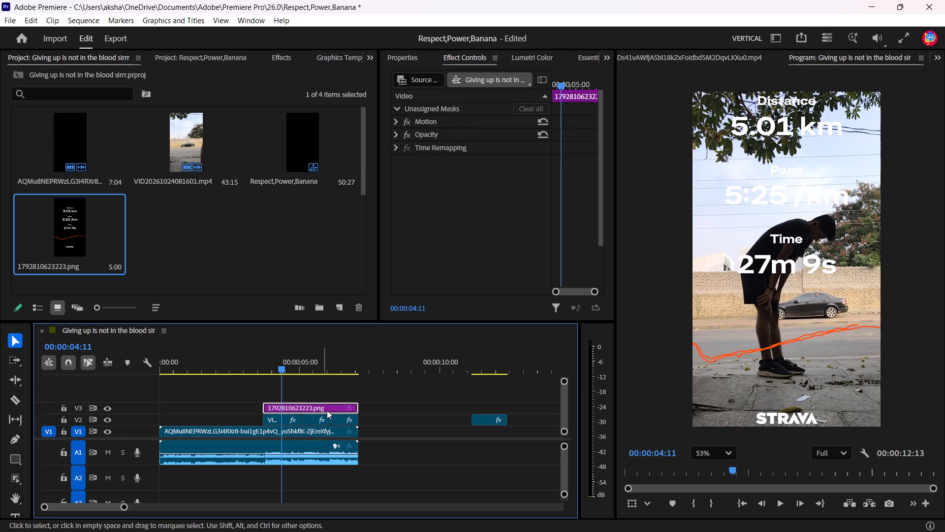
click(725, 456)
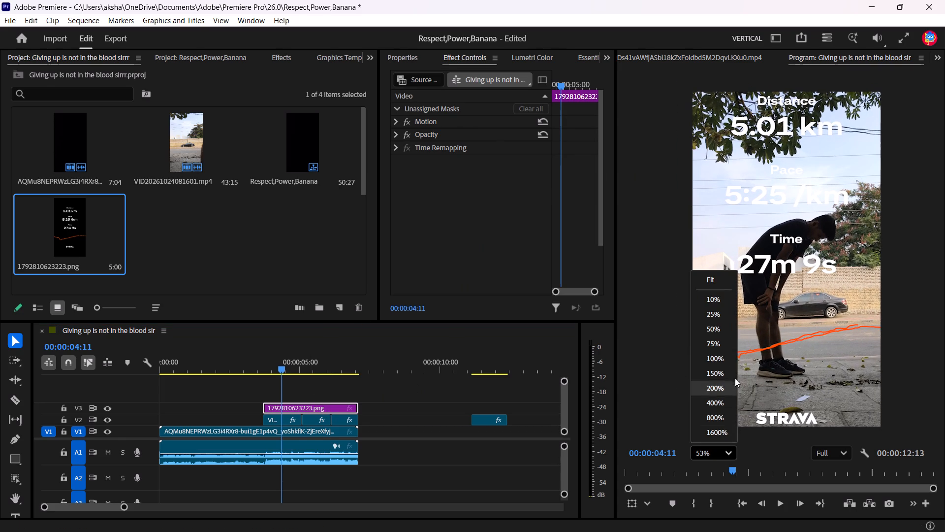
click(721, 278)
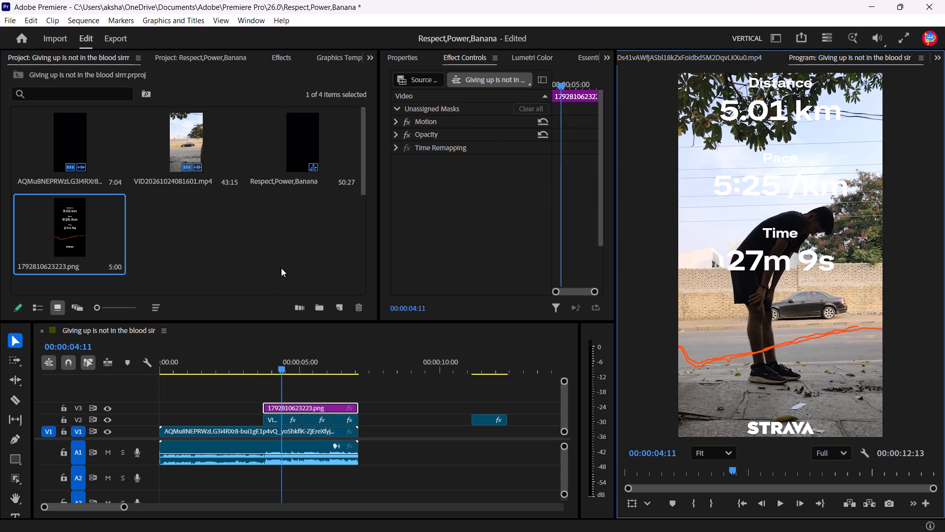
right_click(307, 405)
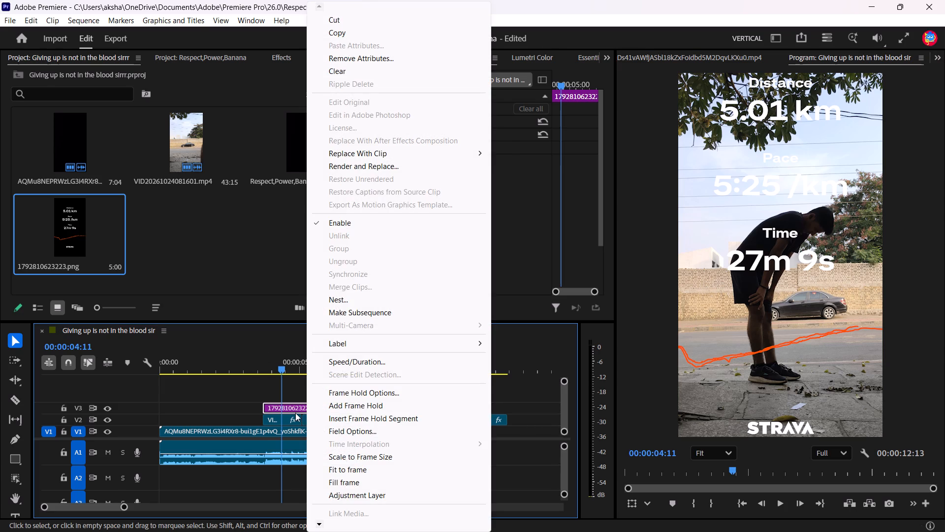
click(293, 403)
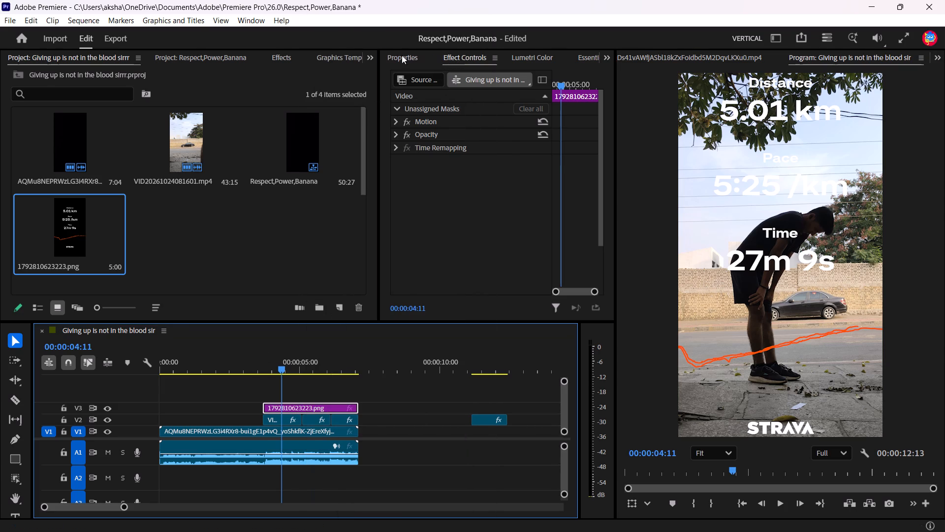
Set the Strava image clip's scale to 23% in its transform properties.
click(402, 55)
scroll(470, 265, down, 11)
scroll(474, 265, up, 6)
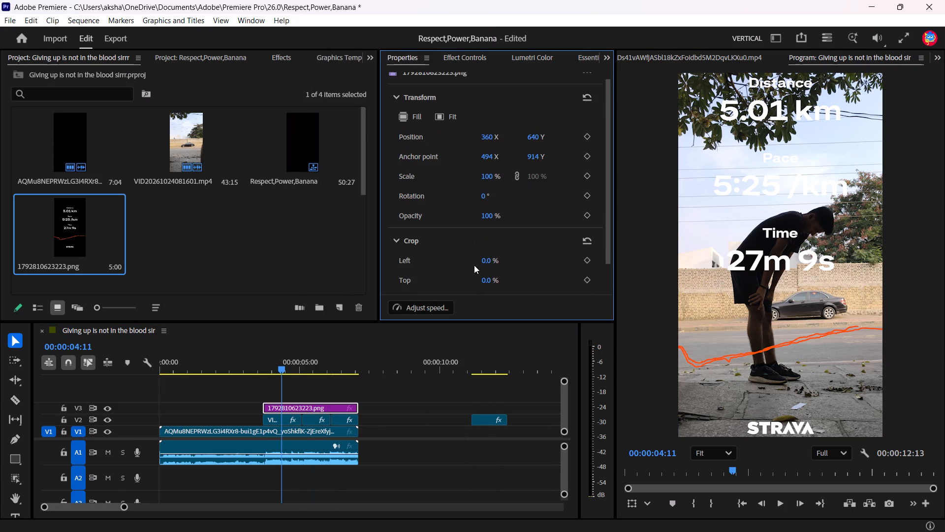
scroll(474, 265, up, 1)
drag(487, 181, 518, 180)
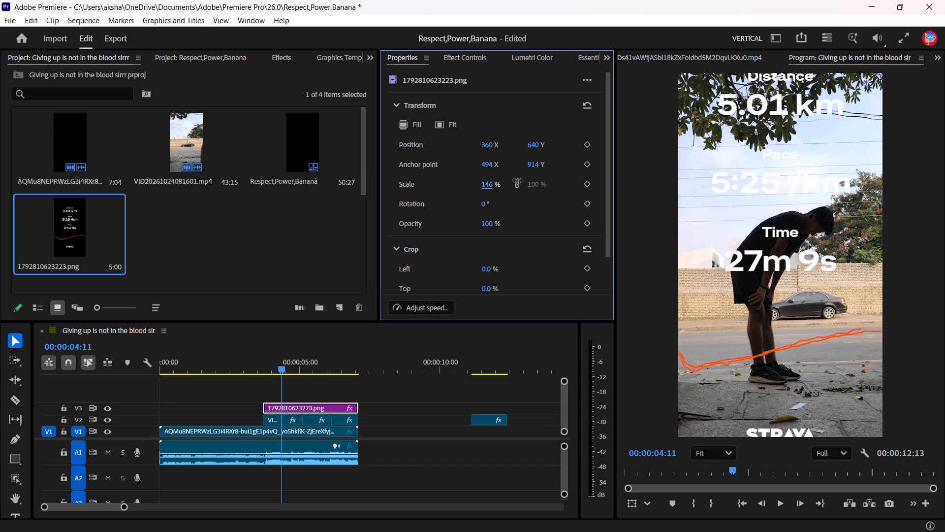
drag(518, 180, 360, 208)
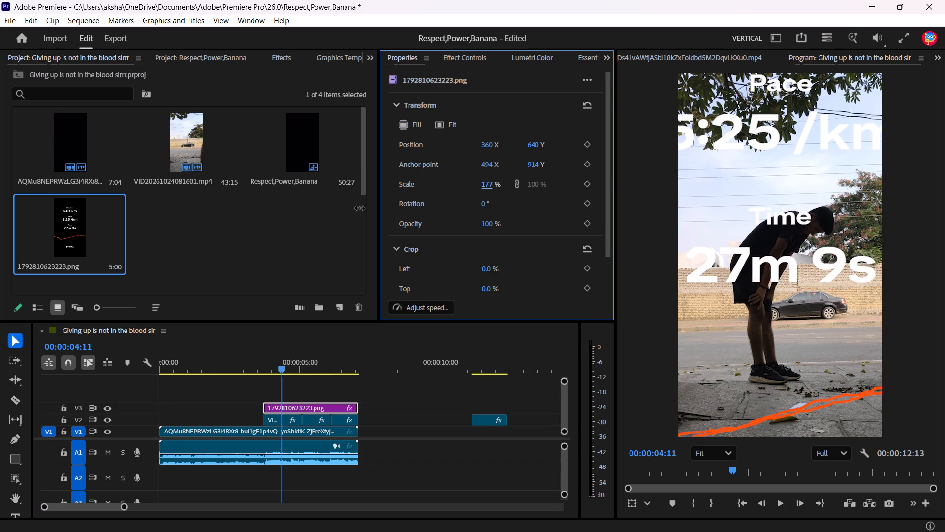
drag(360, 208, 270, 202)
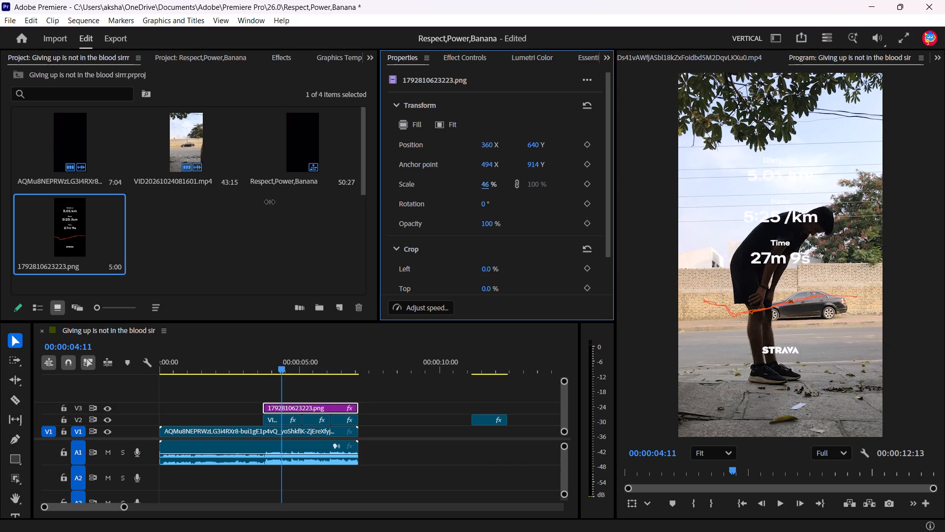
drag(270, 202, 260, 204)
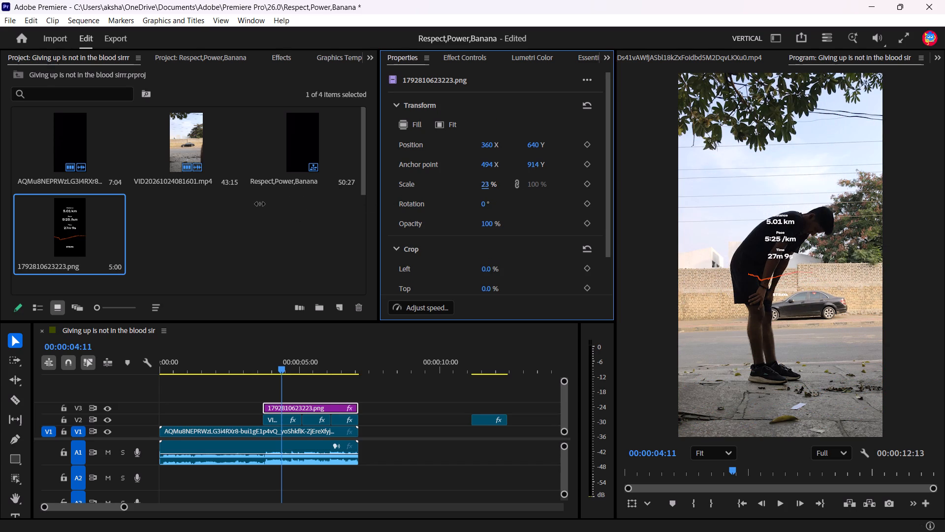
drag(260, 204, 260, 204)
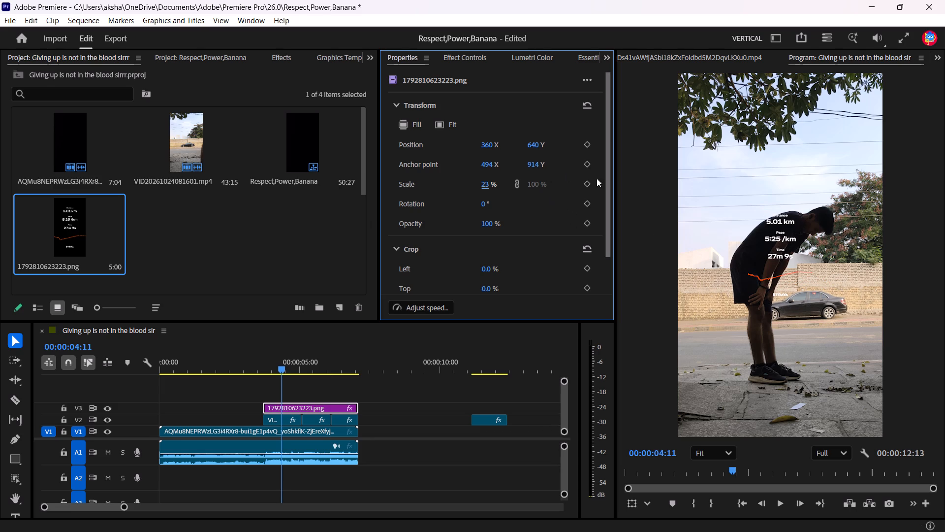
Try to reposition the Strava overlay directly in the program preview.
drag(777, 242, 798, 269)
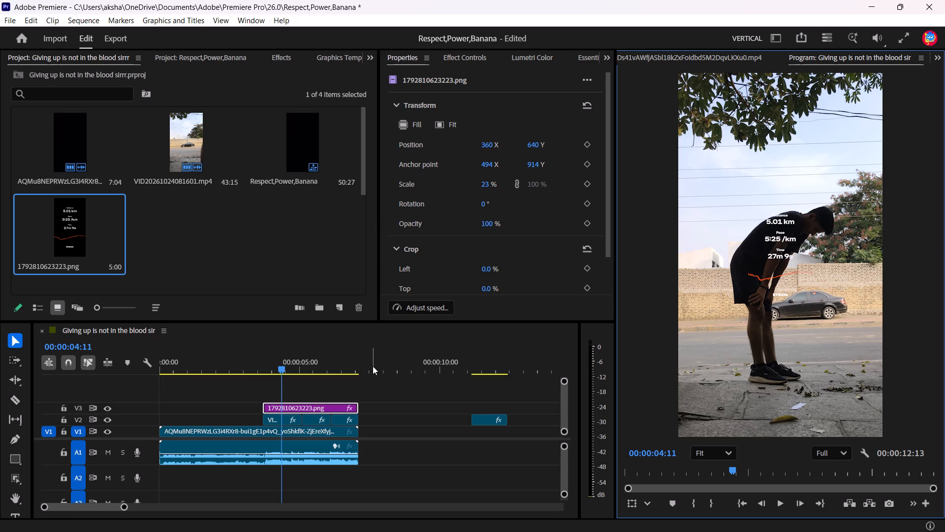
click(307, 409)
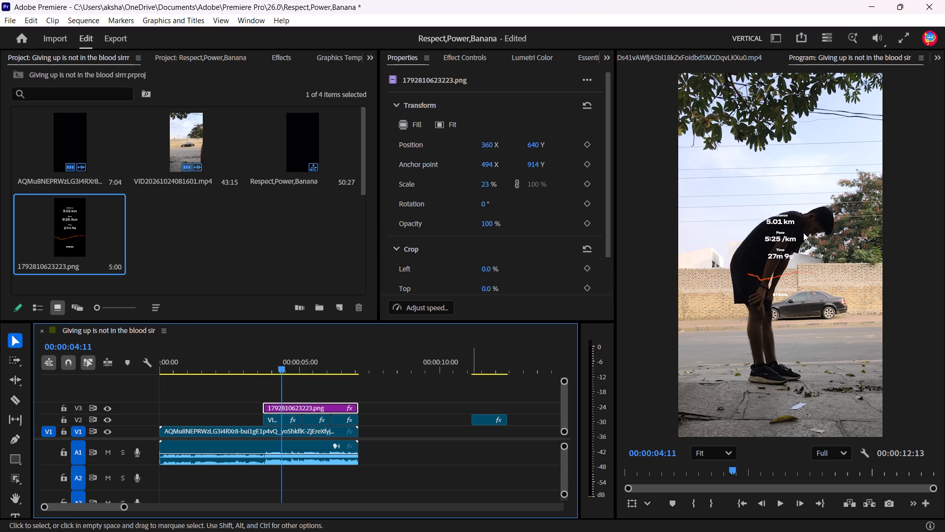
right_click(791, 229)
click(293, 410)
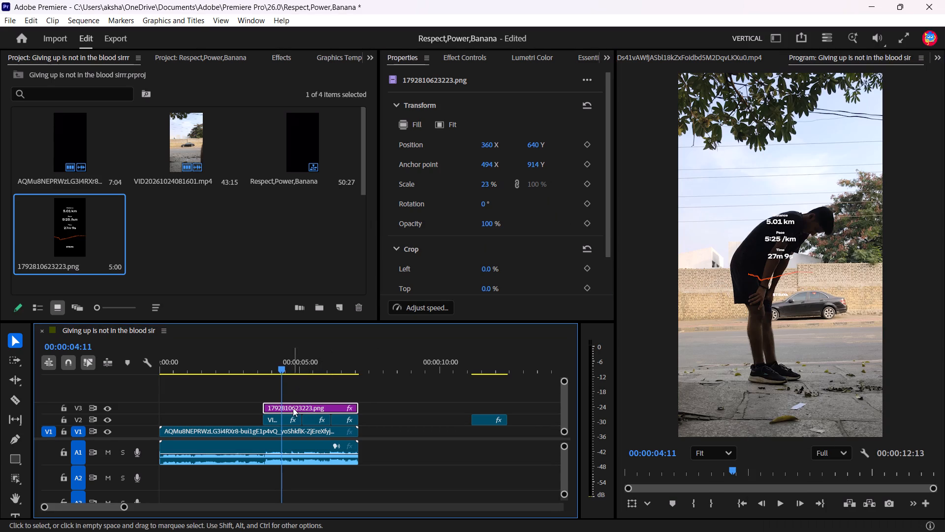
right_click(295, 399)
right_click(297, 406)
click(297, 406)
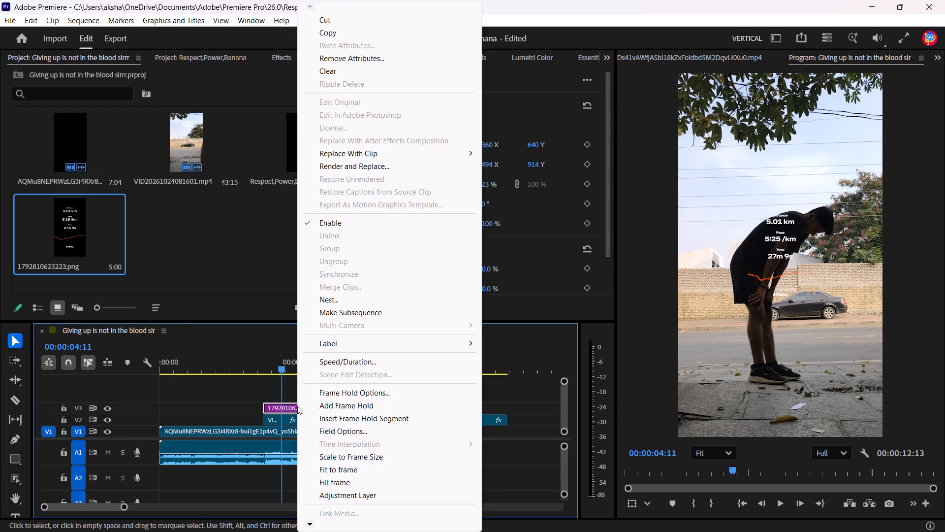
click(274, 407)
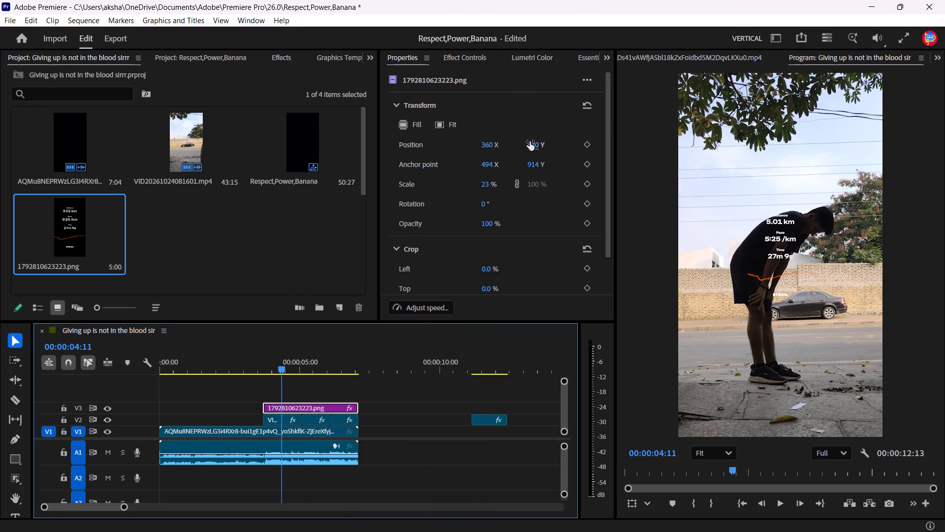
Set the Strava image clip's vertical position to 798.
drag(533, 143, 639, 151)
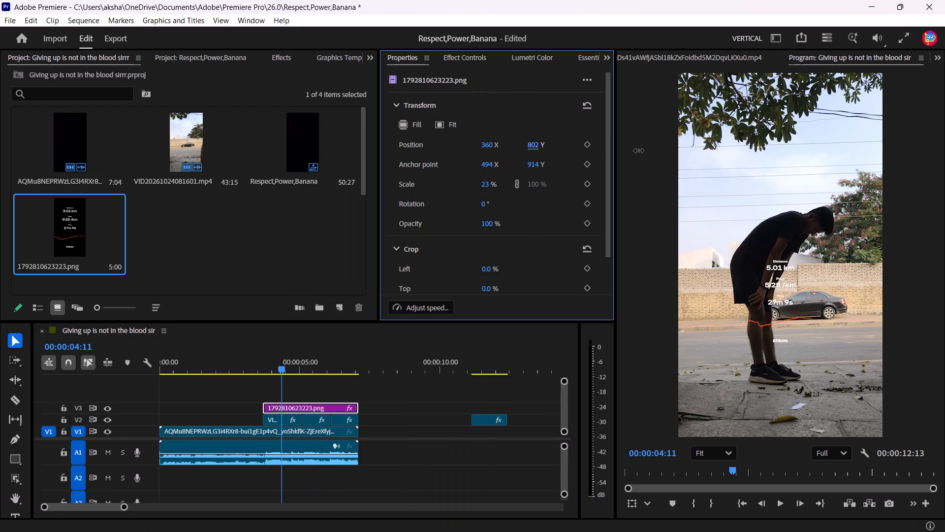
drag(639, 151, 638, 153)
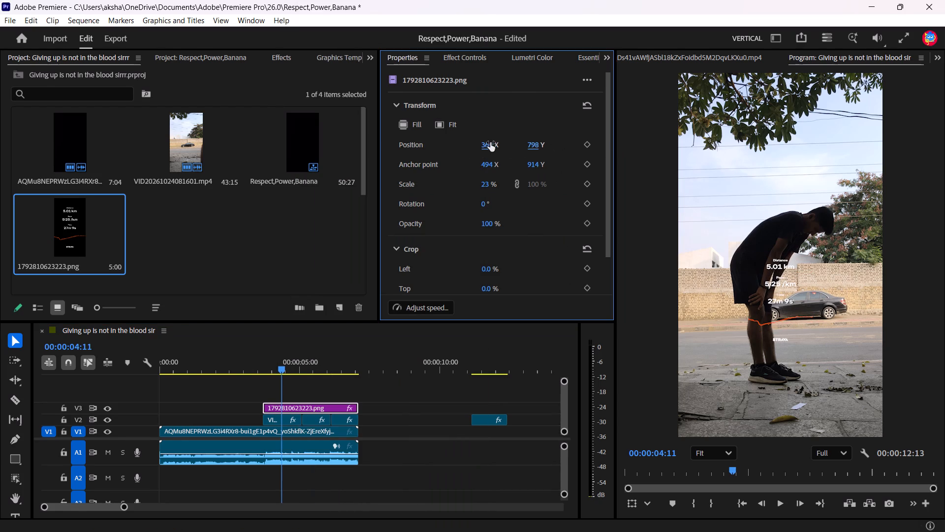
Set the Strava image clip's position to 301 horizontally and 705 vertically.
drag(491, 144, 576, 147)
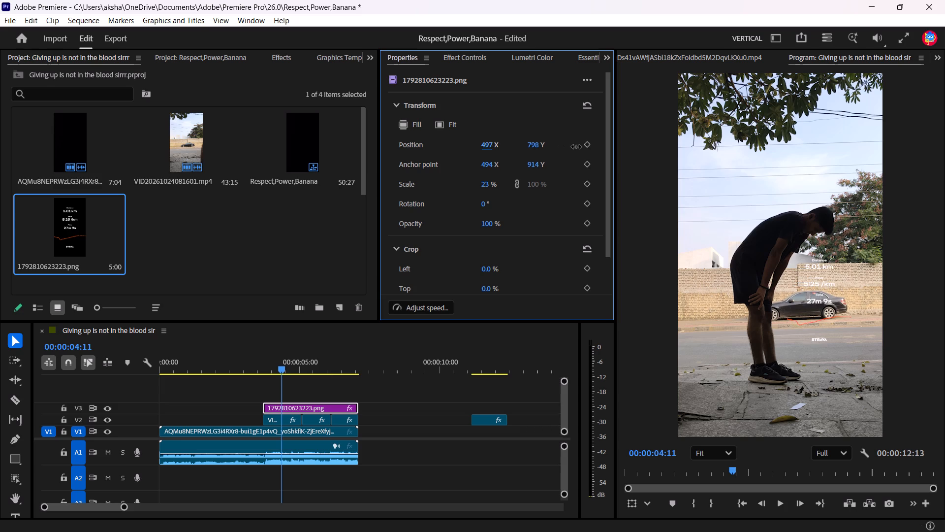
drag(576, 147, 461, 153)
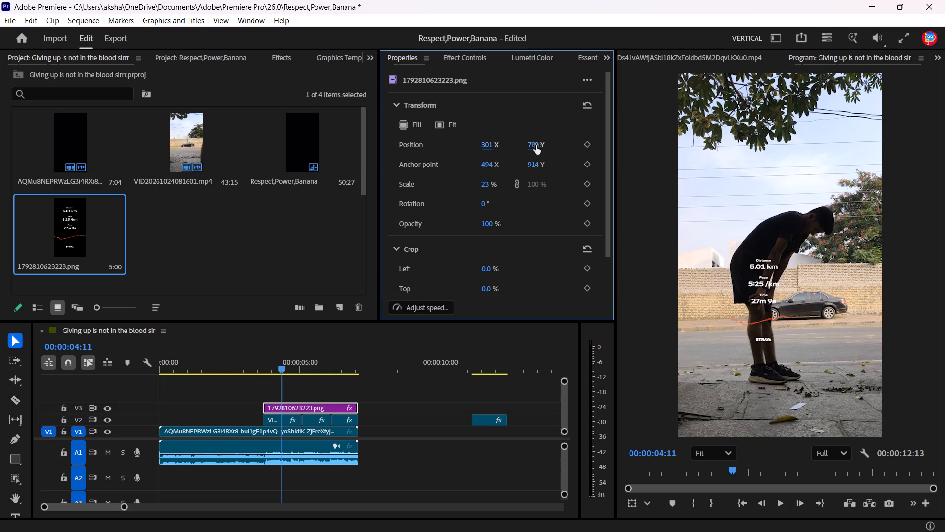
drag(536, 145, 565, 149)
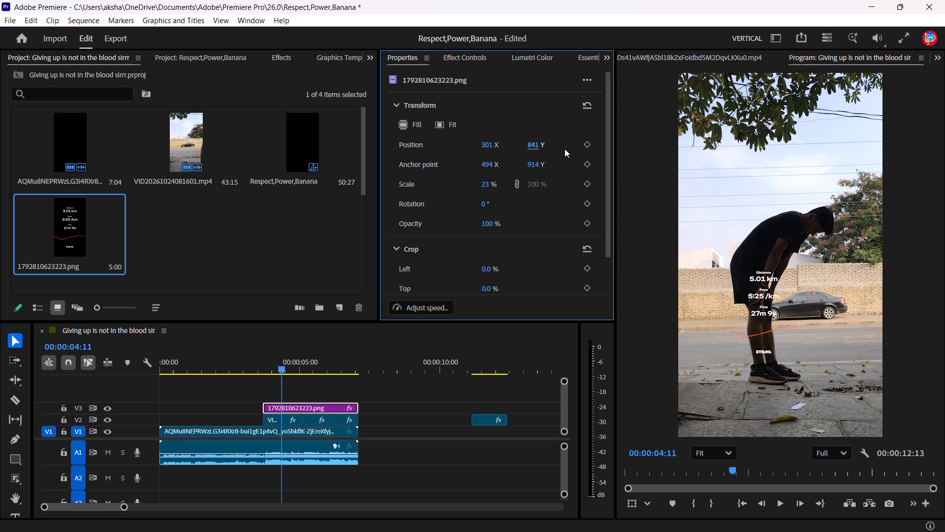
drag(538, 145, 462, 153)
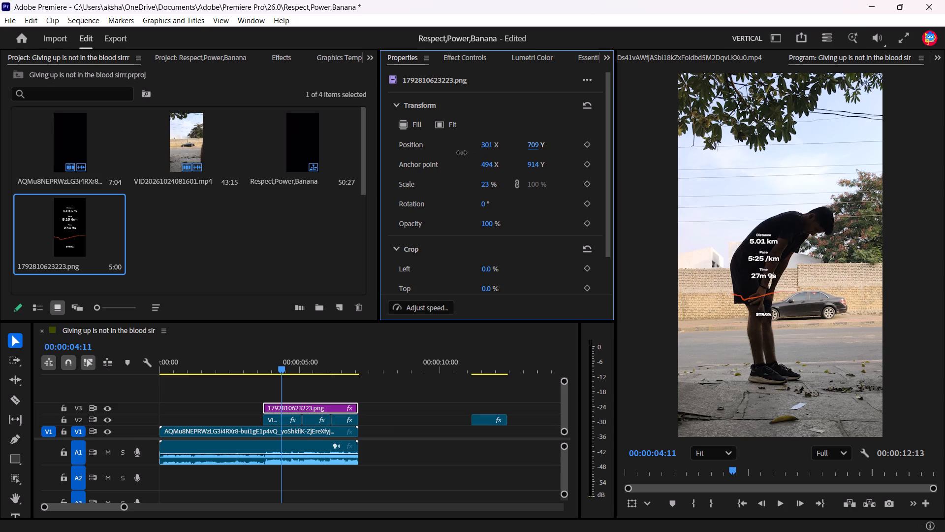
drag(462, 153, 459, 153)
Play and scrub the sequence from its opening titles into the footage to check the repositioned Strava image and the sound.
drag(281, 366, 206, 373)
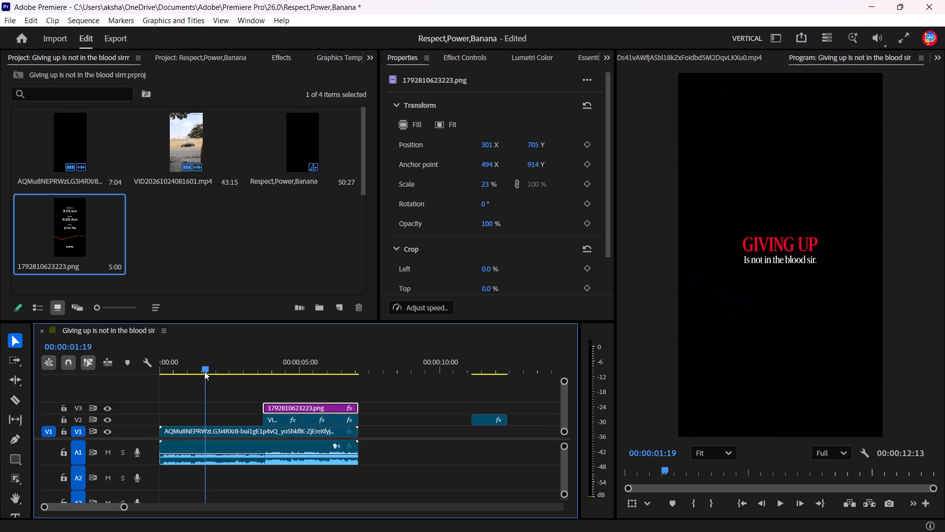
key(space)
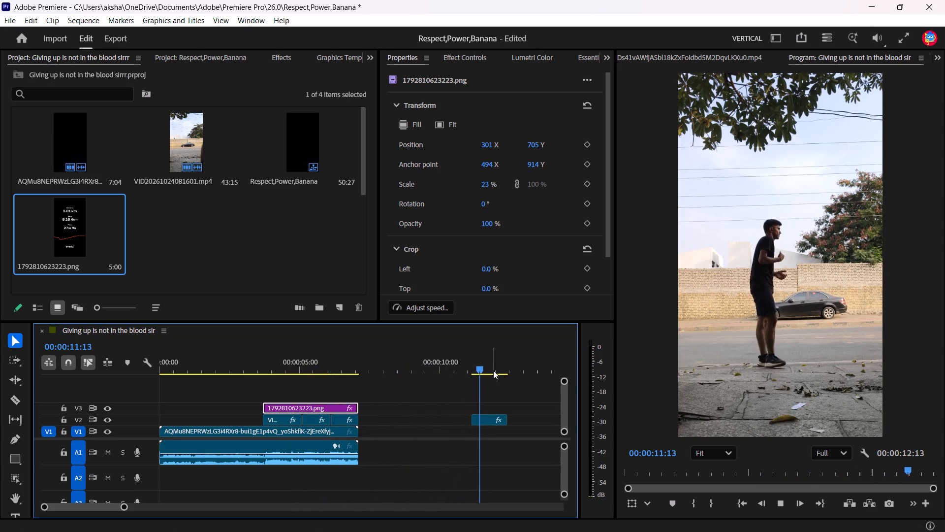
key(space)
drag(501, 366, 81, 391)
key(space)
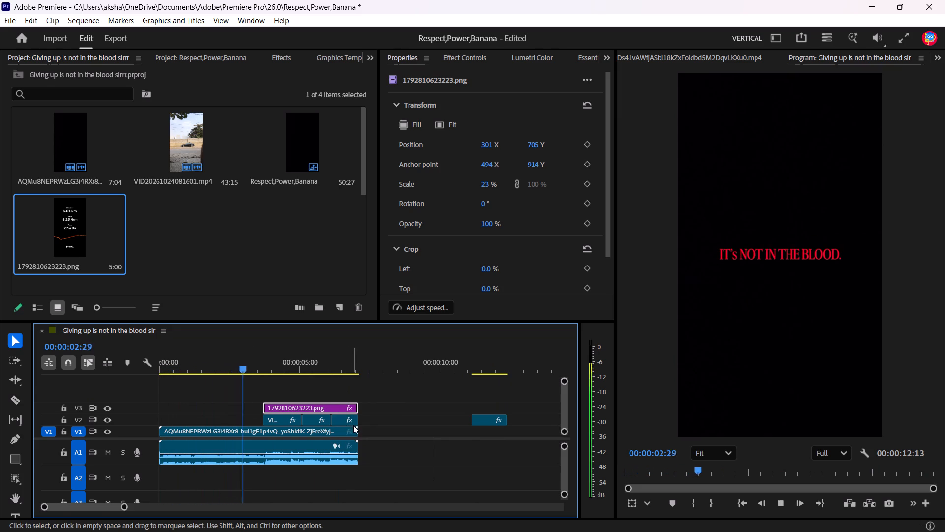
key(space)
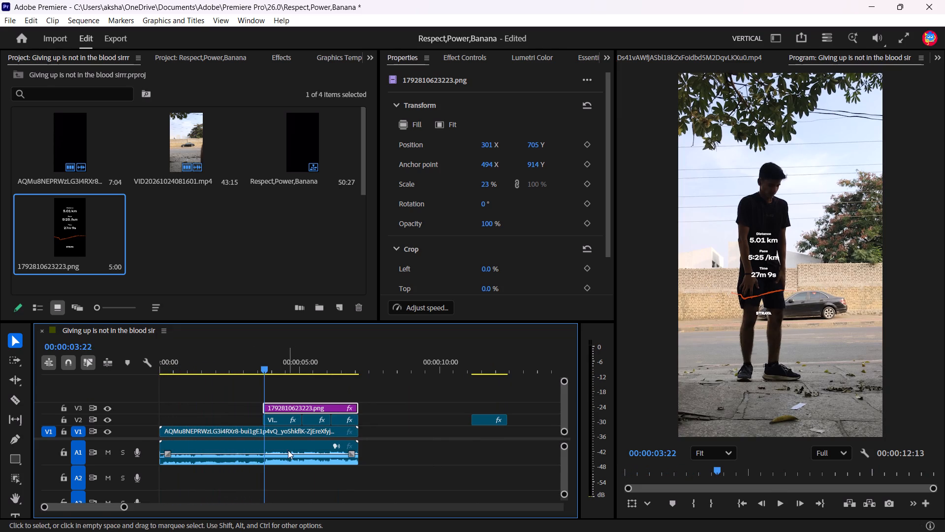
drag(262, 367, 227, 375)
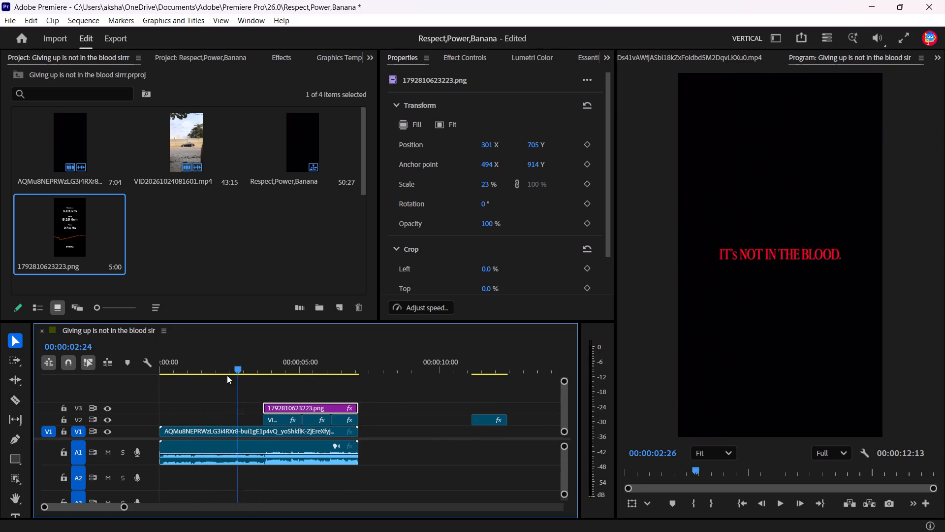
drag(227, 375, 263, 371)
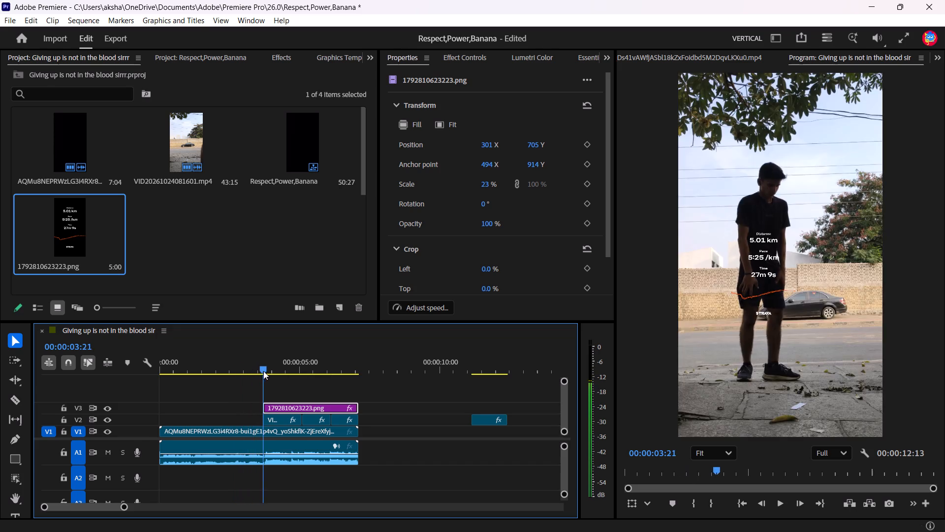
drag(263, 371, 66, 379)
key(space)
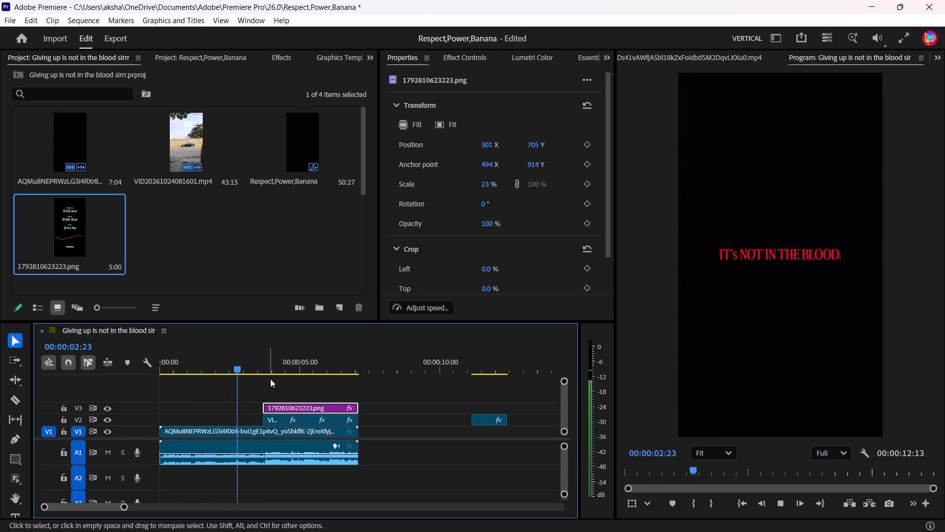
key(space)
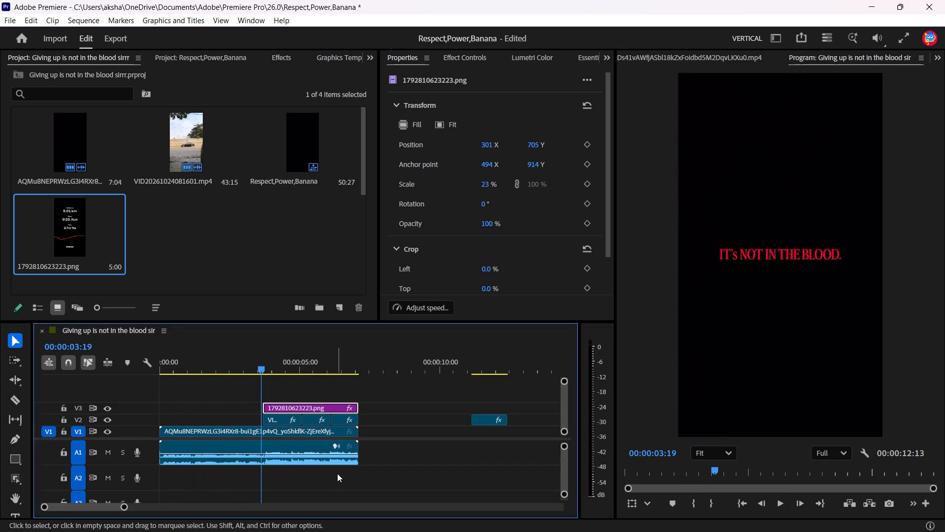
Delete the AQMu8NEPRWzLG3I4RXr8 title clip from V1 together with its audio on A1.
drag(317, 485, 220, 431)
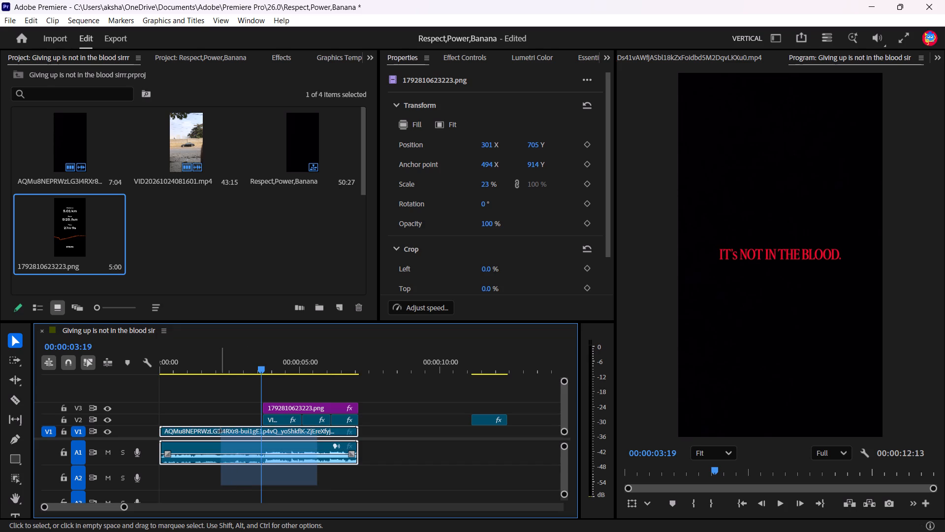
drag(220, 431, 220, 431)
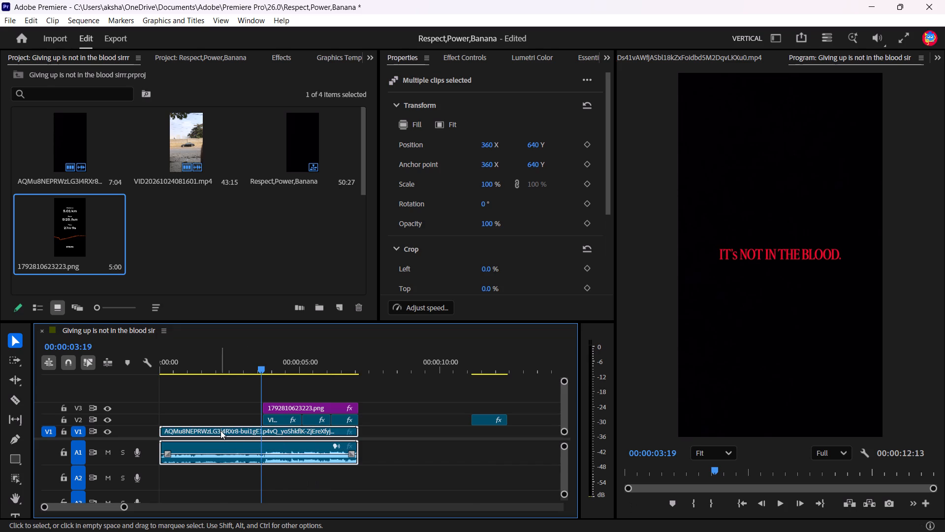
key(Delete)
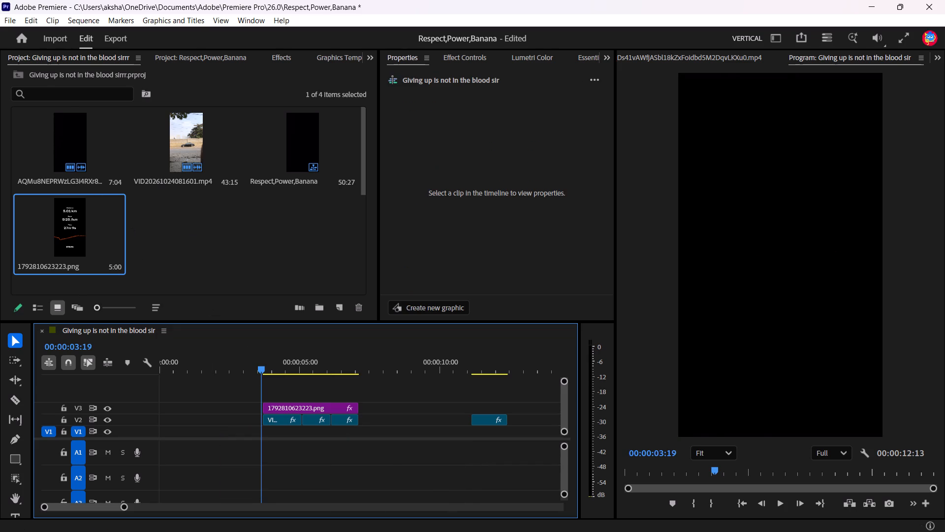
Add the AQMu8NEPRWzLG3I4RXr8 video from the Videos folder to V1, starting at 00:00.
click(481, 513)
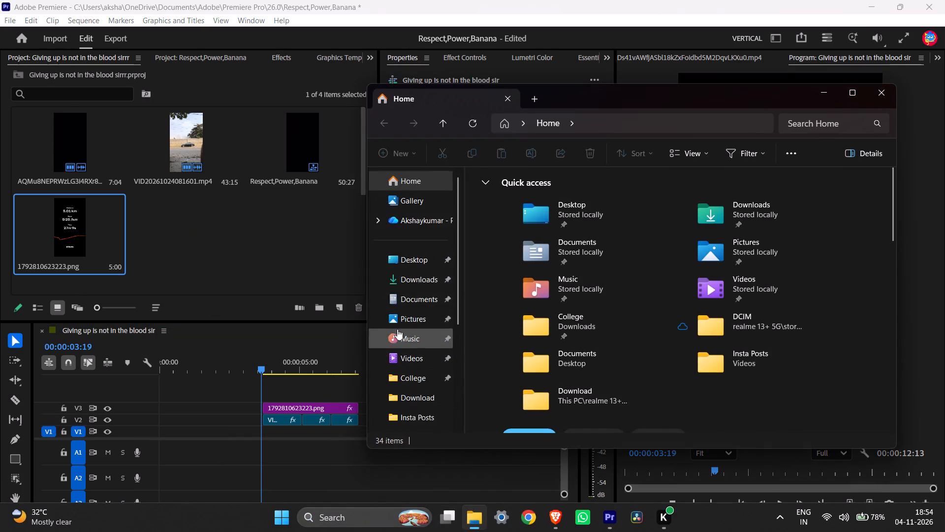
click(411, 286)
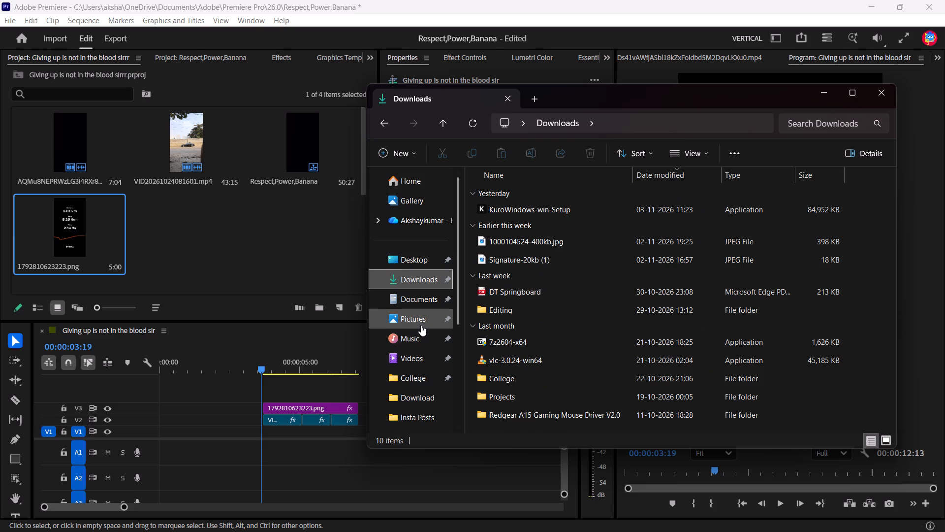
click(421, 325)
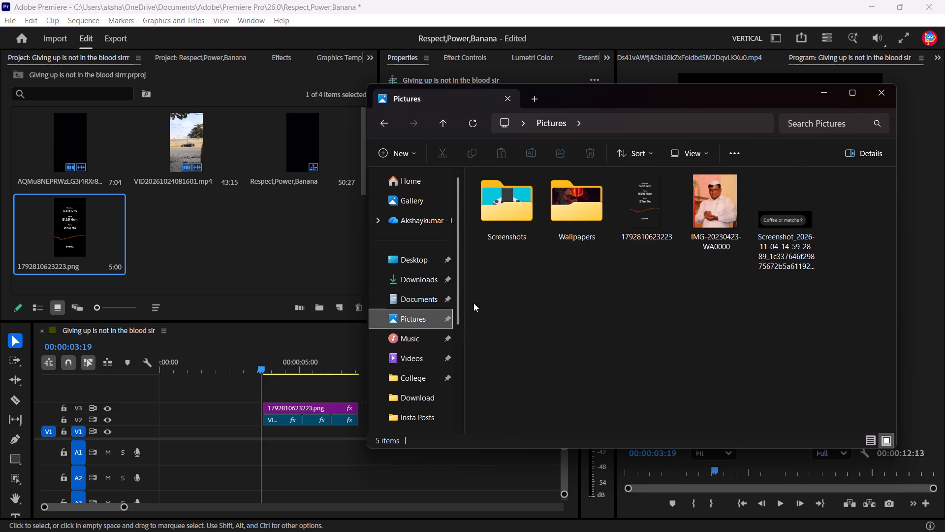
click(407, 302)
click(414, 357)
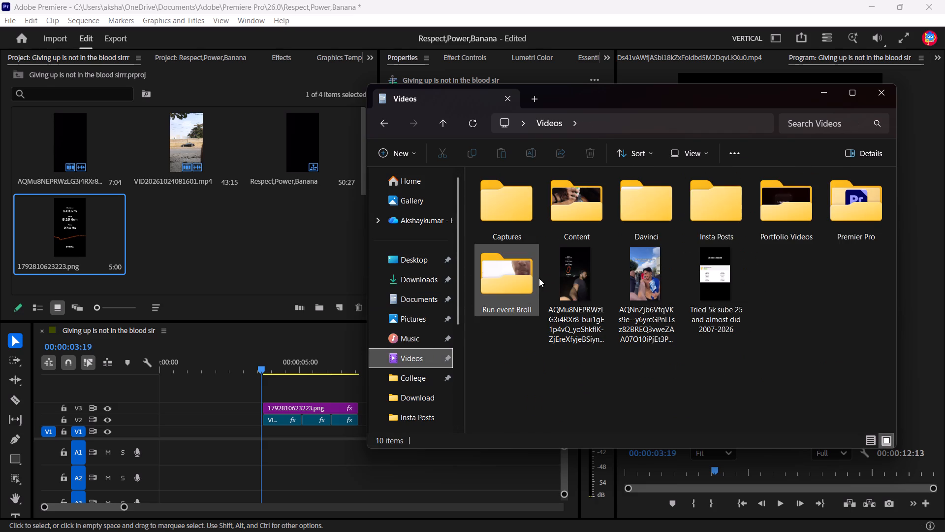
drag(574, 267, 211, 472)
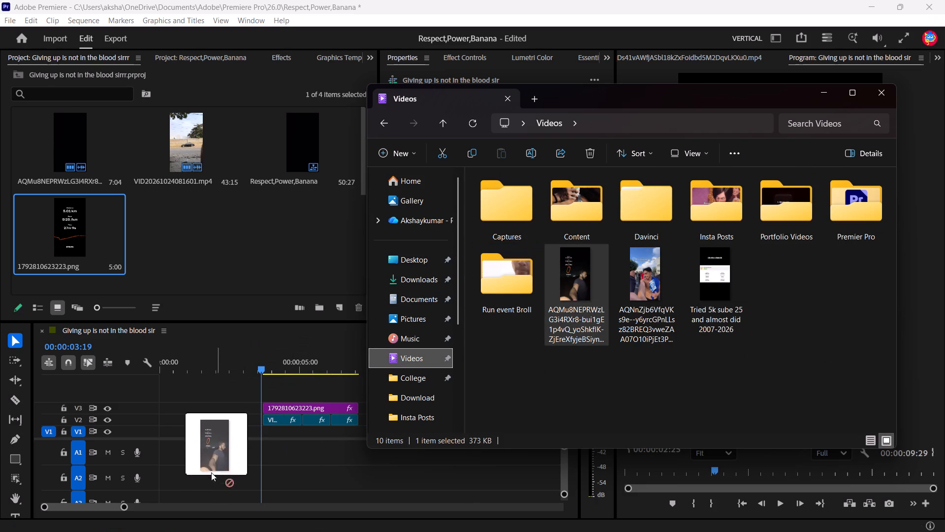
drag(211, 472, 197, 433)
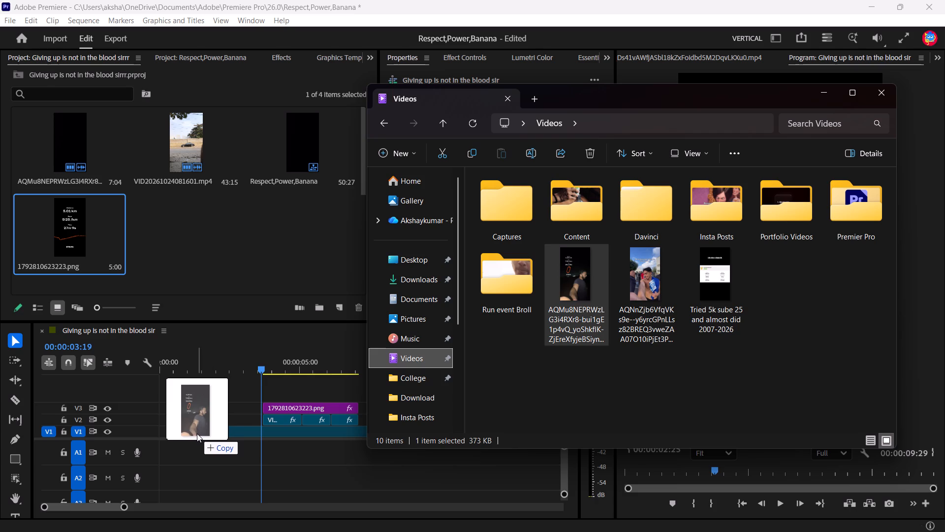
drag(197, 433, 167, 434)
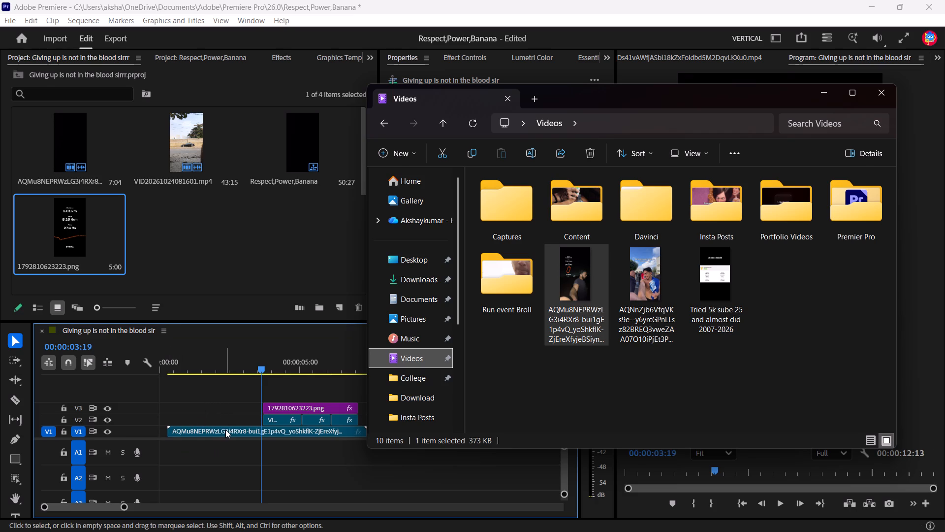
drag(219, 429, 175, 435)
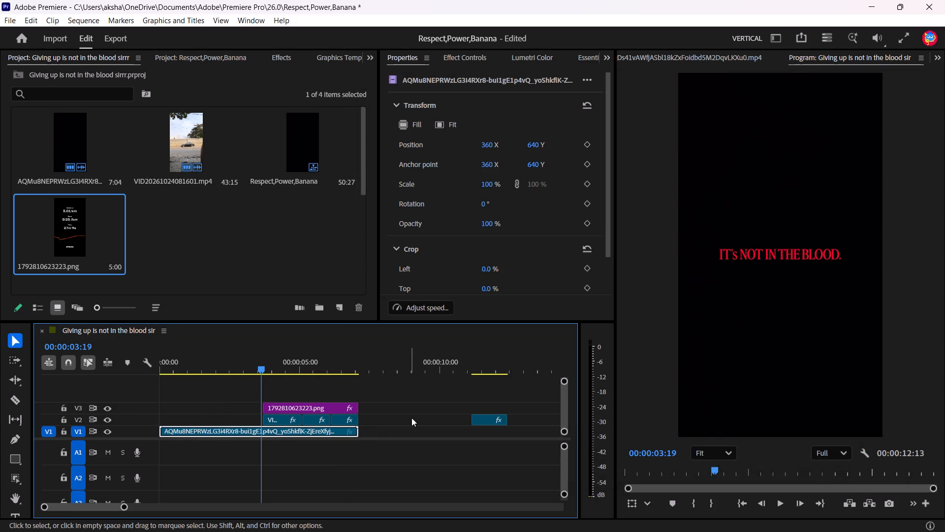
Play the sequence from the start to check the re-added title clip and its sound.
drag(258, 367, 230, 372)
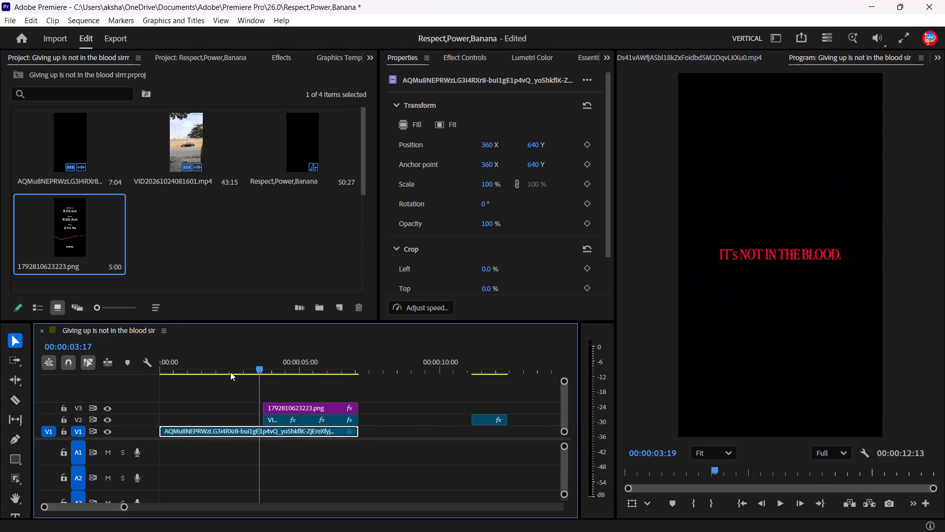
drag(230, 372, 116, 389)
key(space)
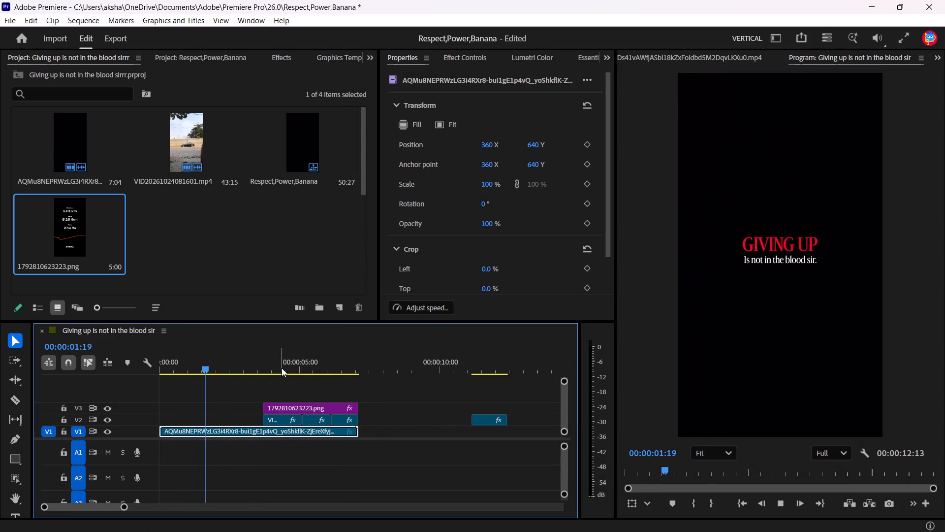
key(space)
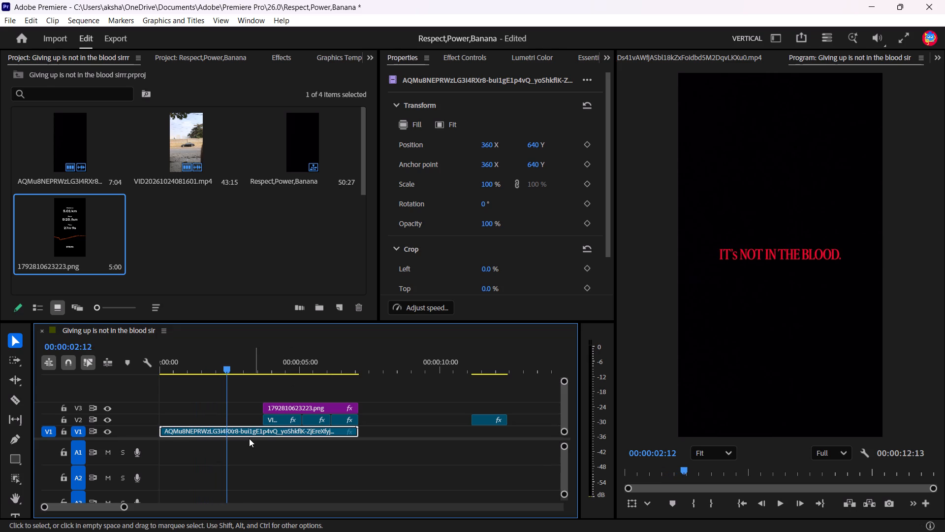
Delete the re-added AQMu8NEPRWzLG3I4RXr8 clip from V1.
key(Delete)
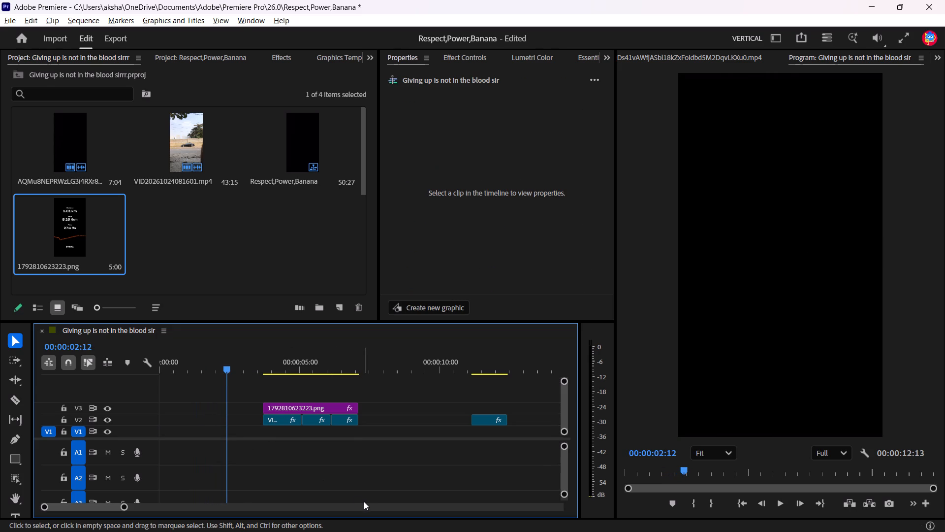
Import the AQMu8NEPRWzLG3I4RXr8 video from the Videos folder into the project and place it with its audio on V1 and A1 at 00:00.
key(alt+Tab)
drag(571, 291, 252, 259)
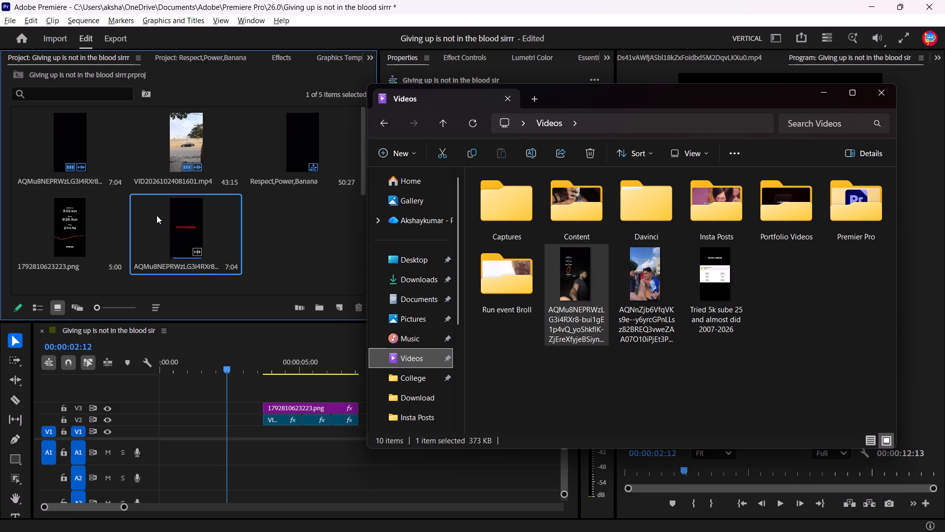
drag(167, 220, 143, 447)
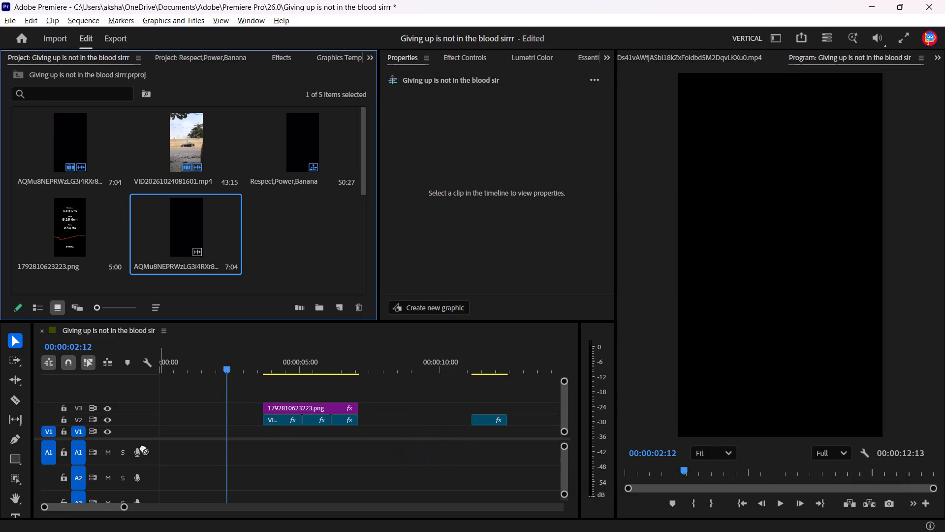
drag(143, 447, 155, 447)
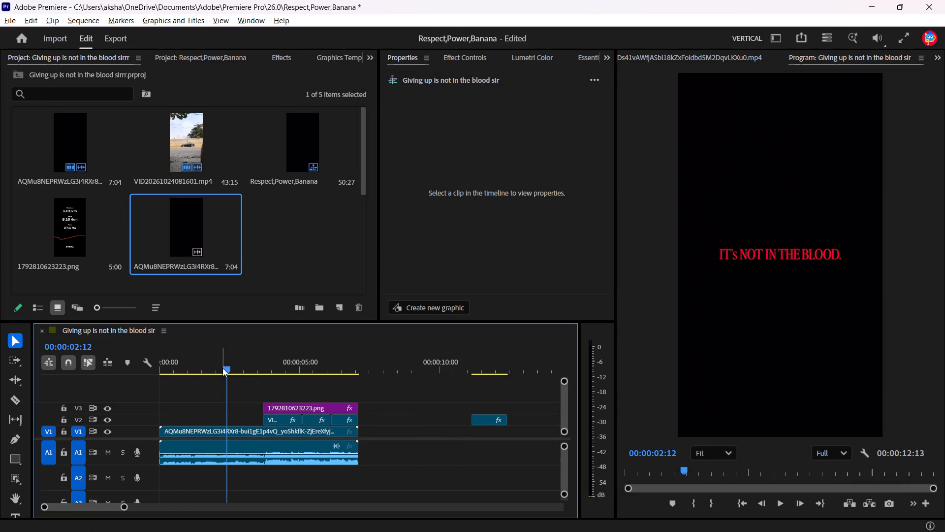
Play the sequence from the start and through the isolated V2 clip near 00:00:11 to check picture and sound.
drag(222, 367, 89, 379)
key(space)
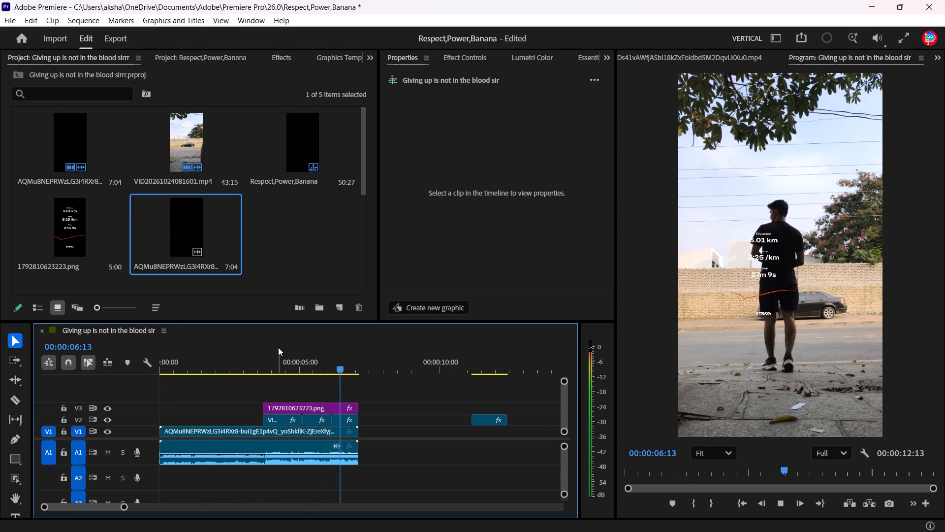
key(space)
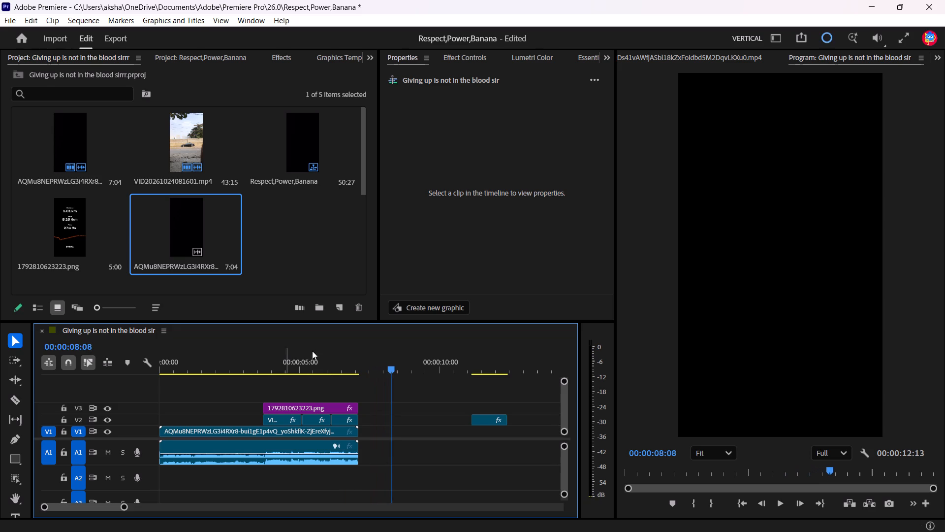
click(495, 416)
key(space)
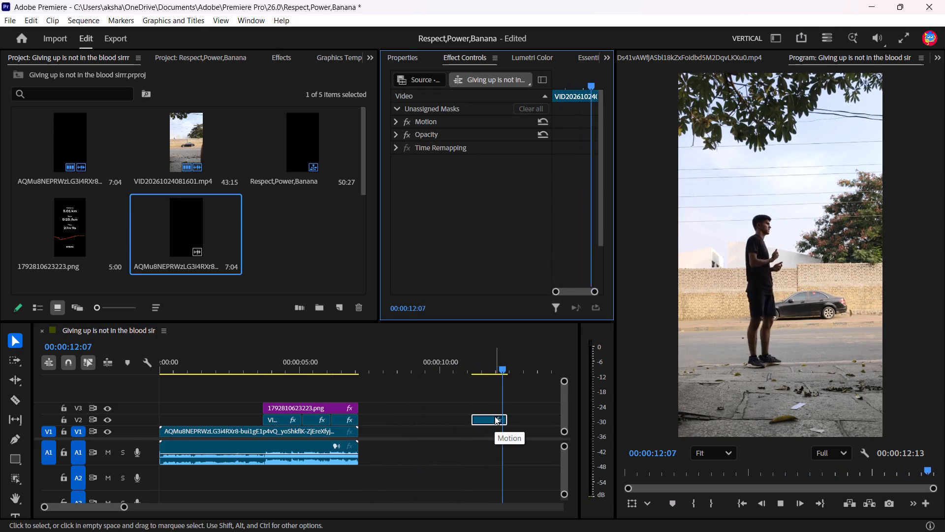
key(space)
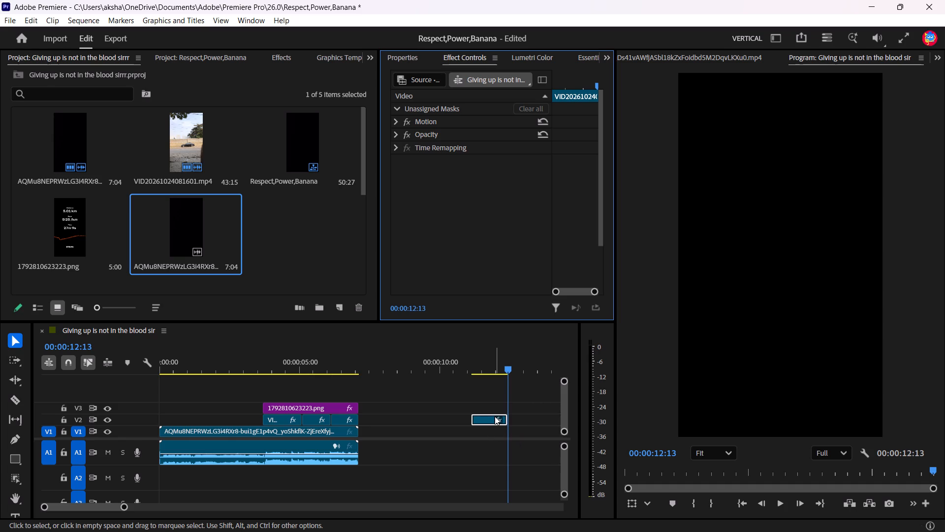
Bring the isolated V2 clip's source, VID20261024081601.mp4, into the project bin and place its audio on A1 at about 8 seconds.
drag(495, 416, 271, 240)
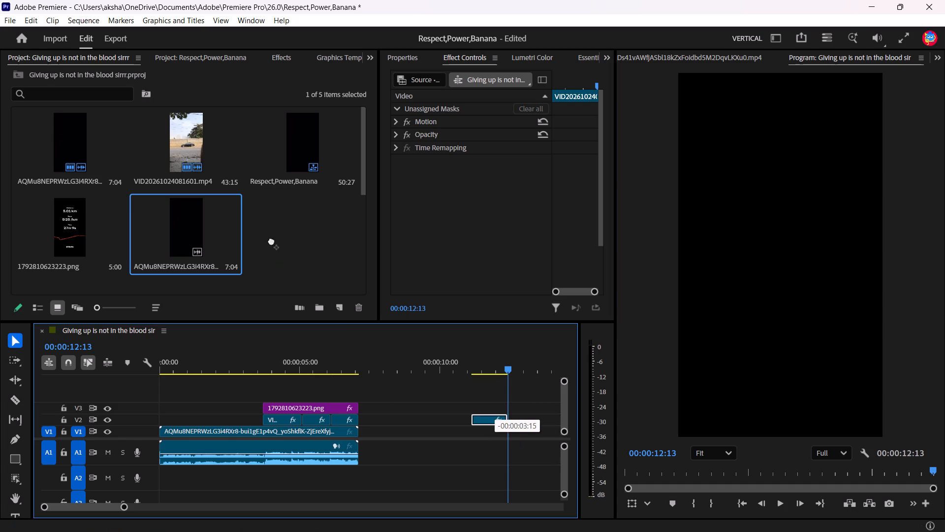
drag(271, 240, 292, 224)
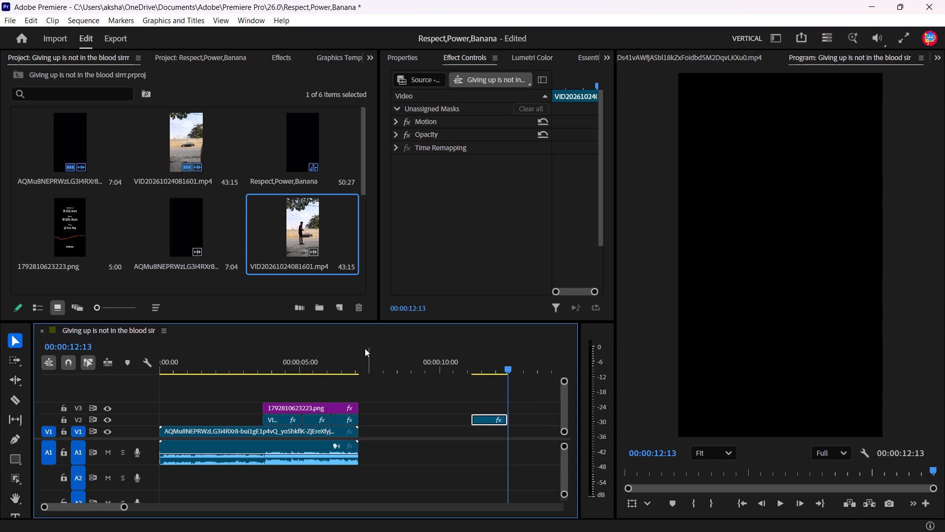
drag(327, 235, 455, 480)
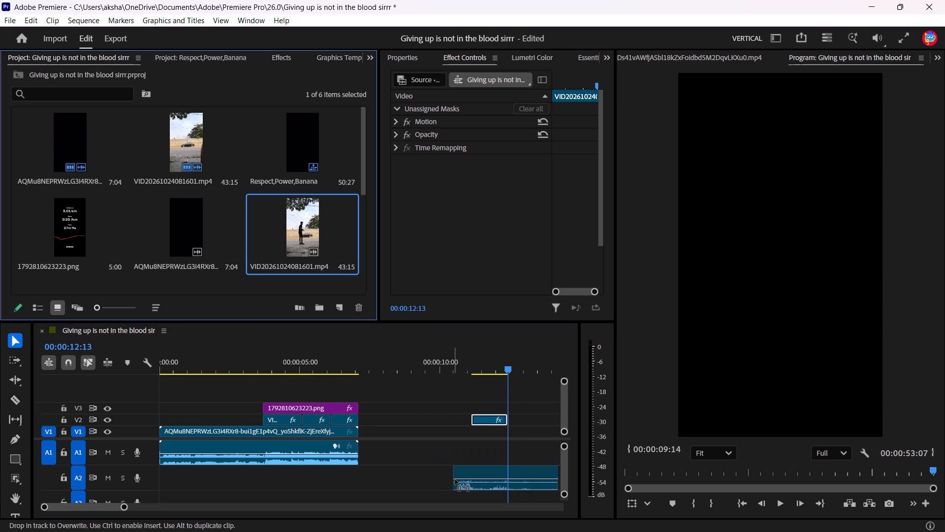
drag(455, 480, 381, 440)
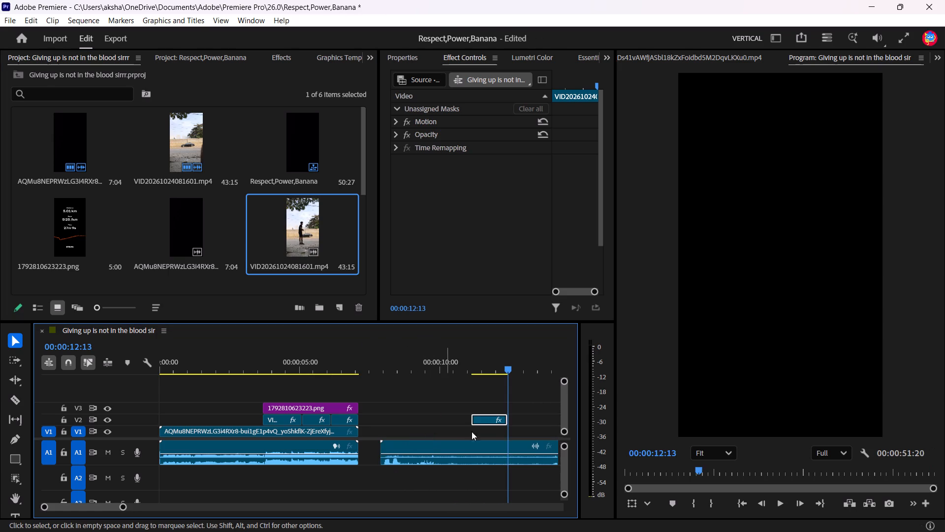
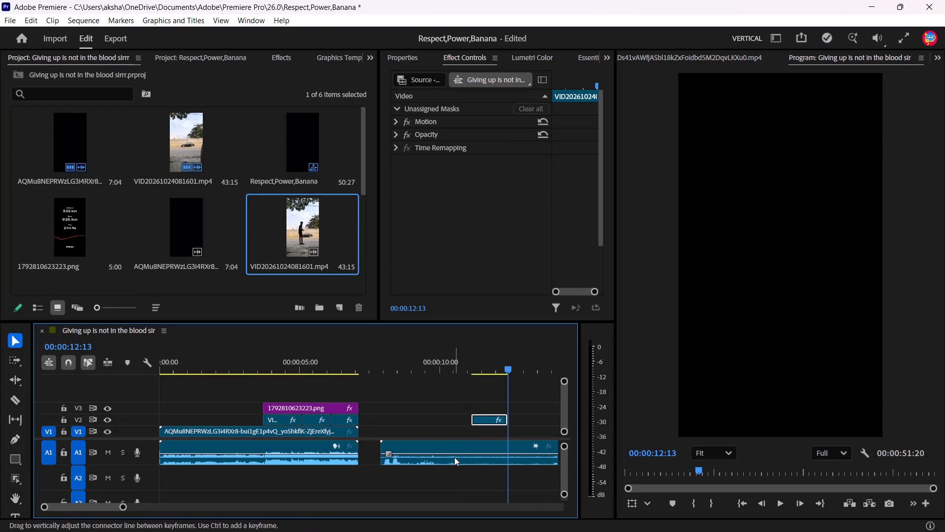
Delete the isolated V2 clip near 00:00:11 and the audio clip at about 8 seconds on A1.
key(F12)
key(Delete)
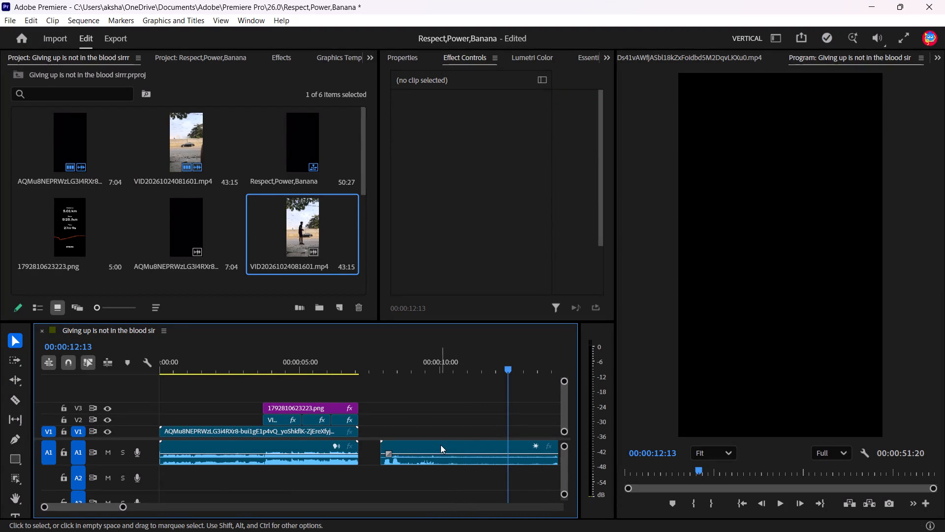
click(441, 445)
key(Delete)
Delete the separately added second VID20261024081601.mp4 item from the project bin.
click(316, 243)
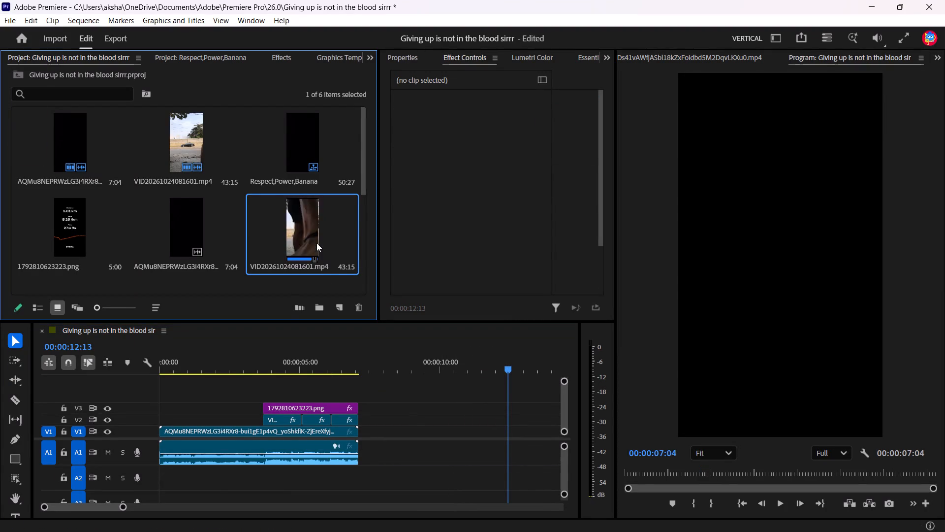
key(Delete)
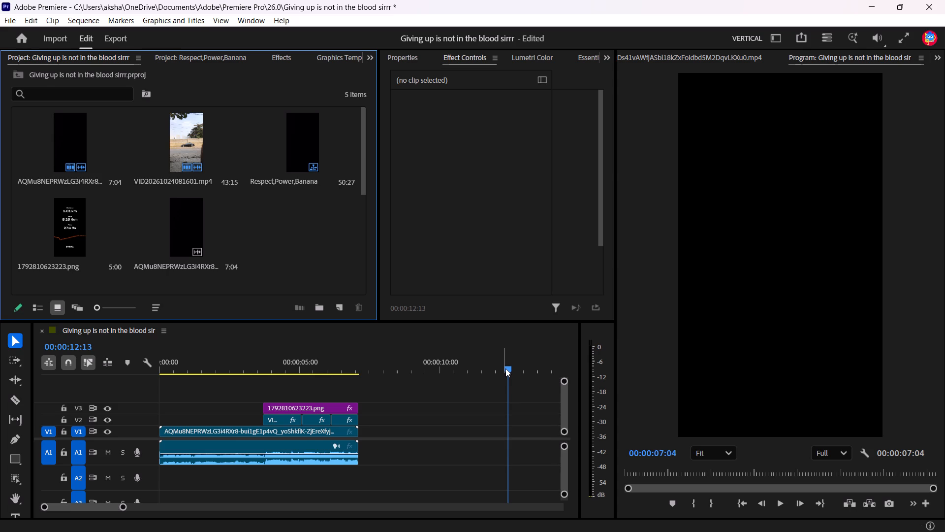
Play the sequence from the start to check the picture, the Strava overlay and the sound.
key(Left)
key(Left)
key(Left)
key(Left)
key(Left)
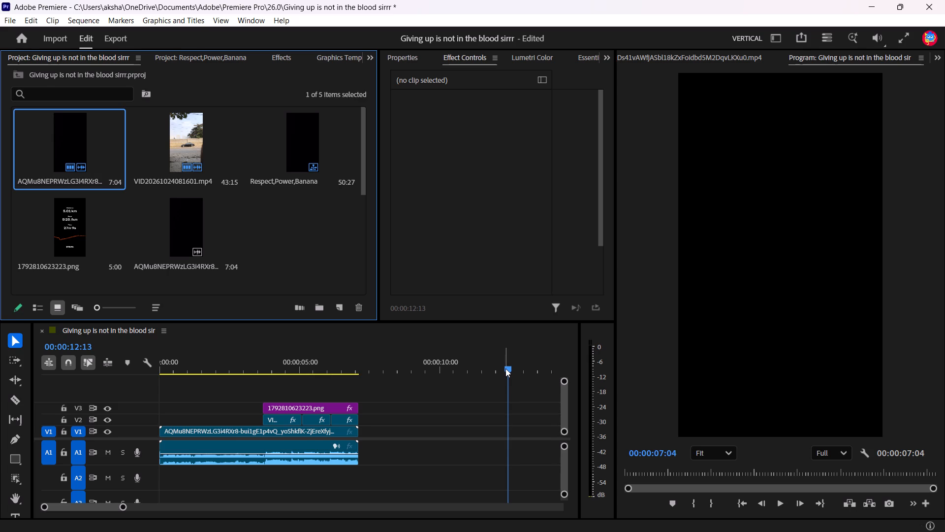
key(space)
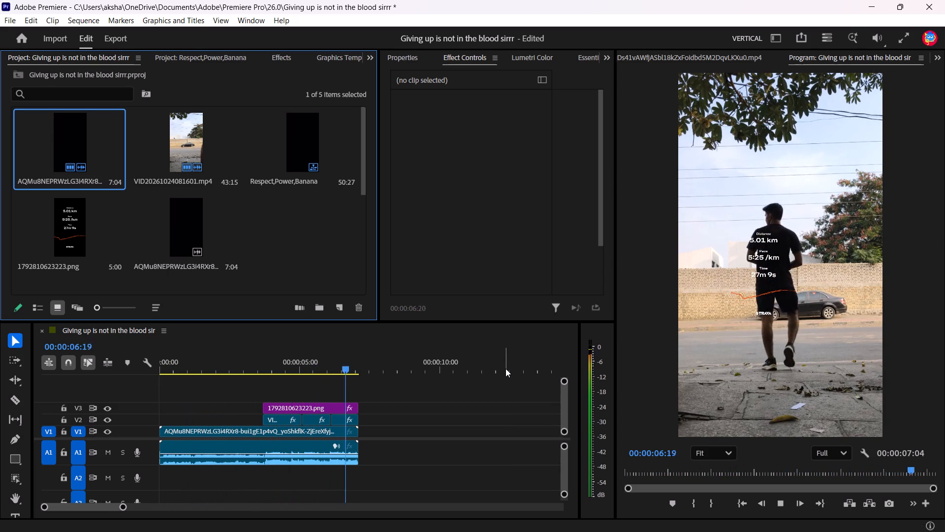
key(space)
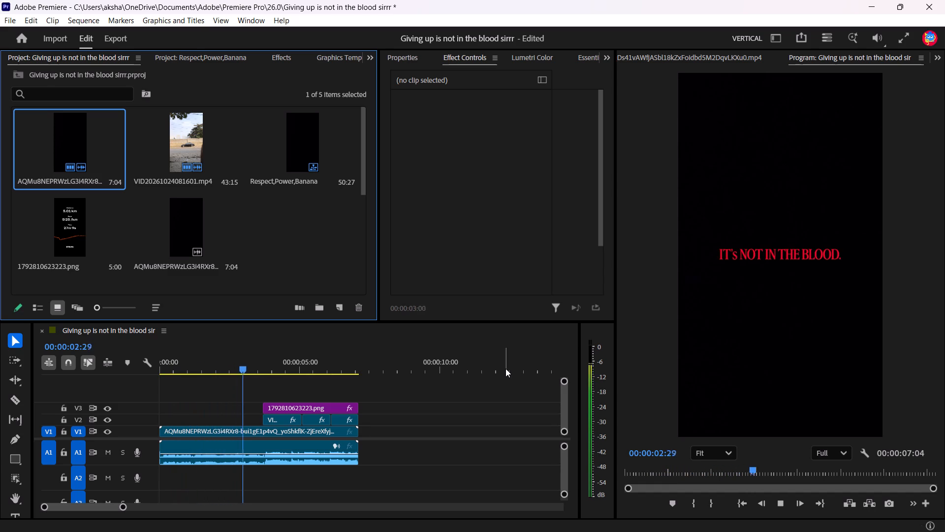
key(space)
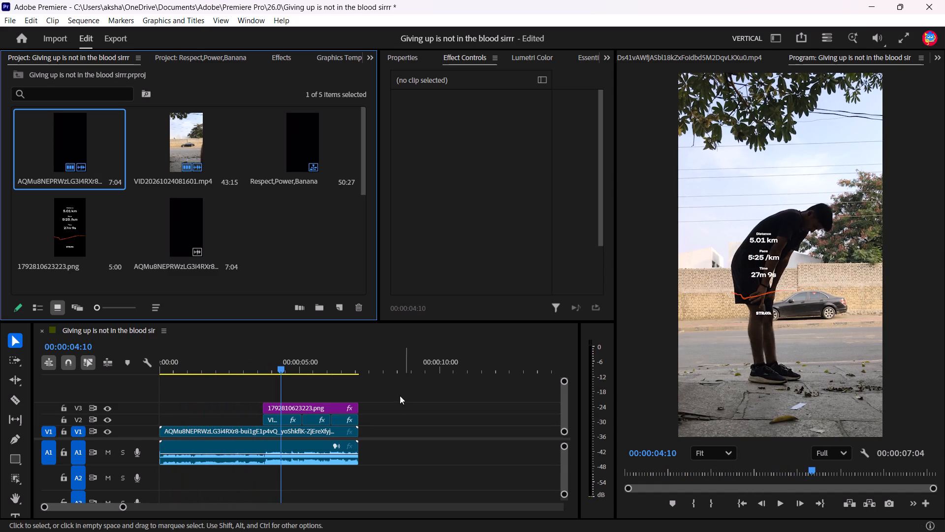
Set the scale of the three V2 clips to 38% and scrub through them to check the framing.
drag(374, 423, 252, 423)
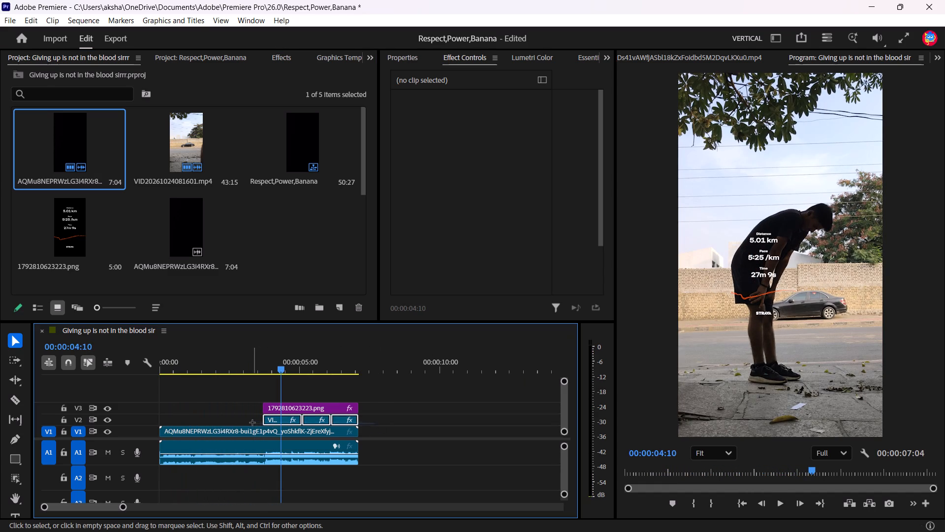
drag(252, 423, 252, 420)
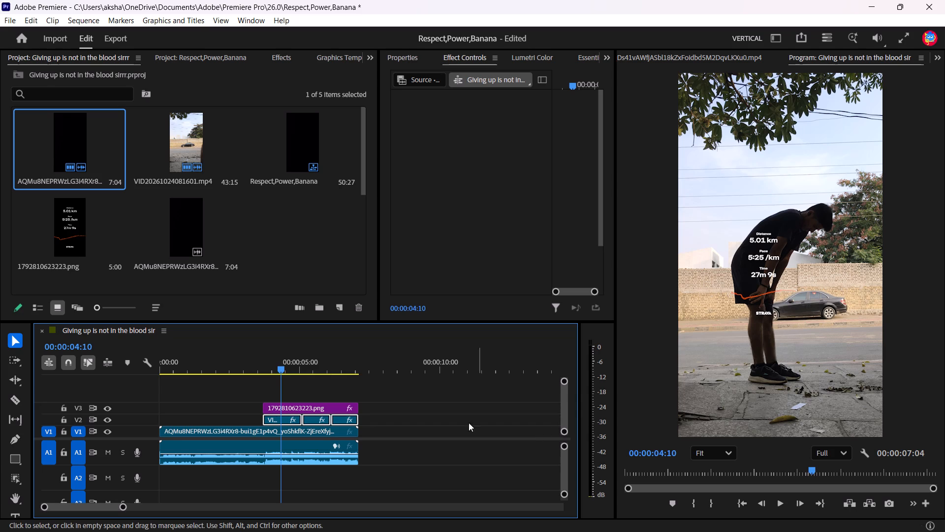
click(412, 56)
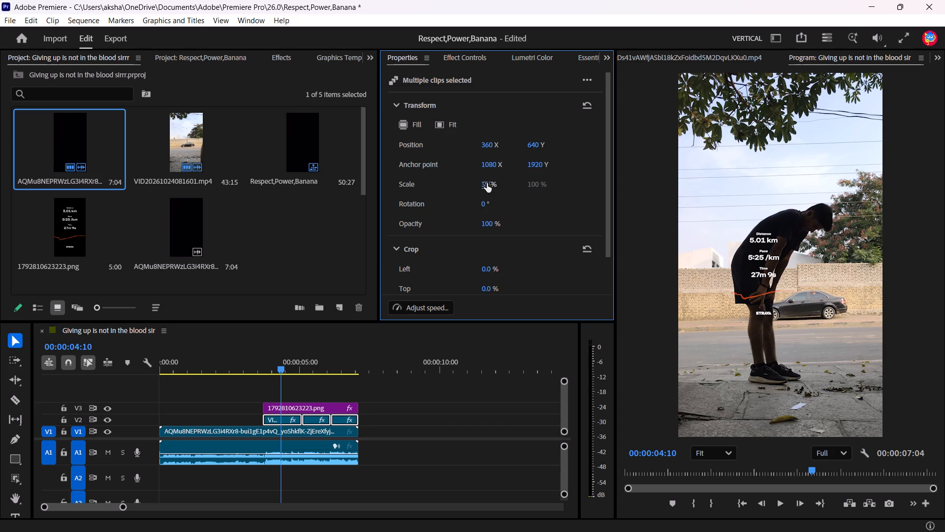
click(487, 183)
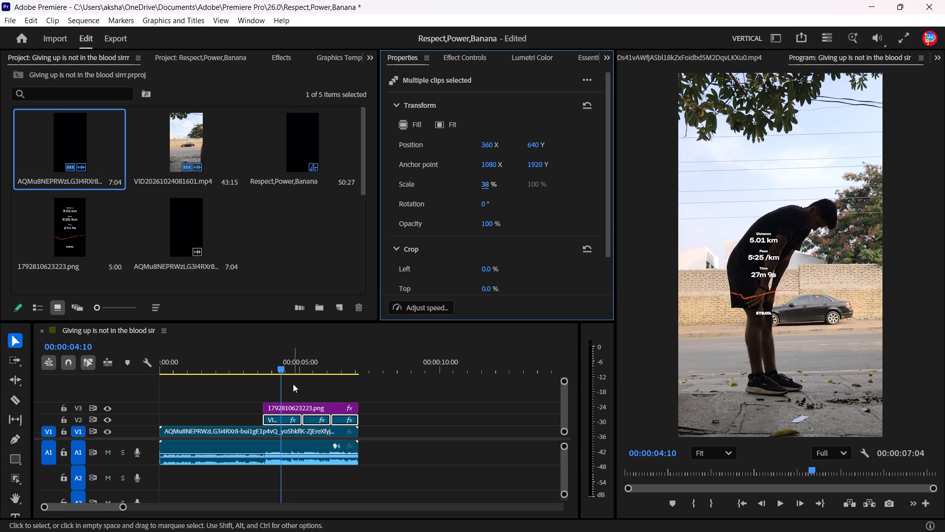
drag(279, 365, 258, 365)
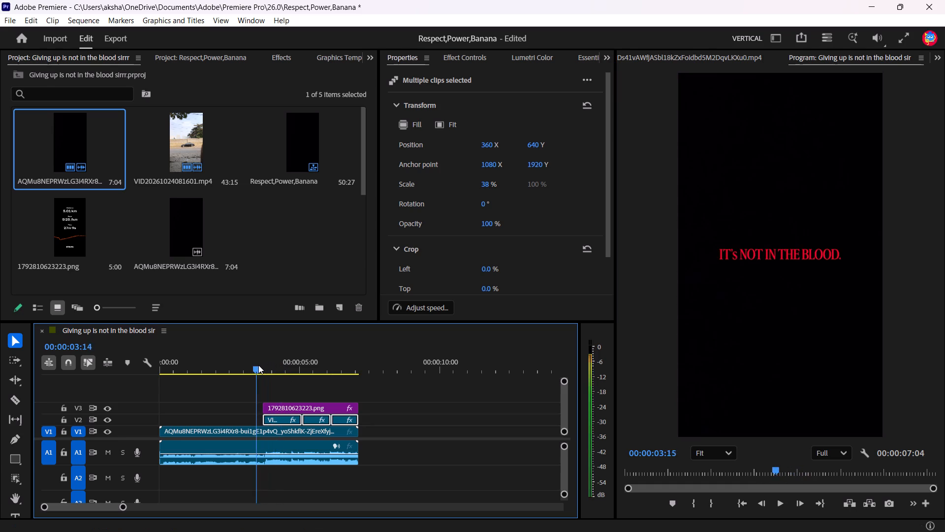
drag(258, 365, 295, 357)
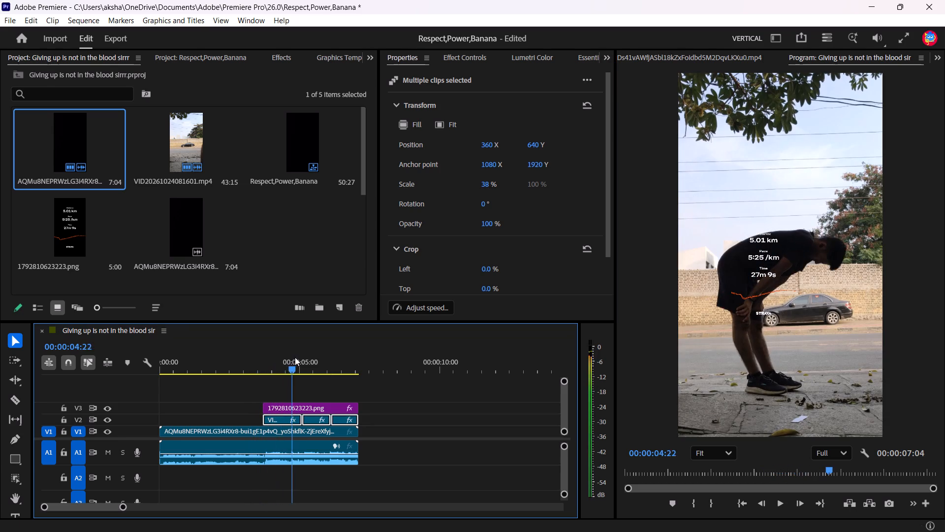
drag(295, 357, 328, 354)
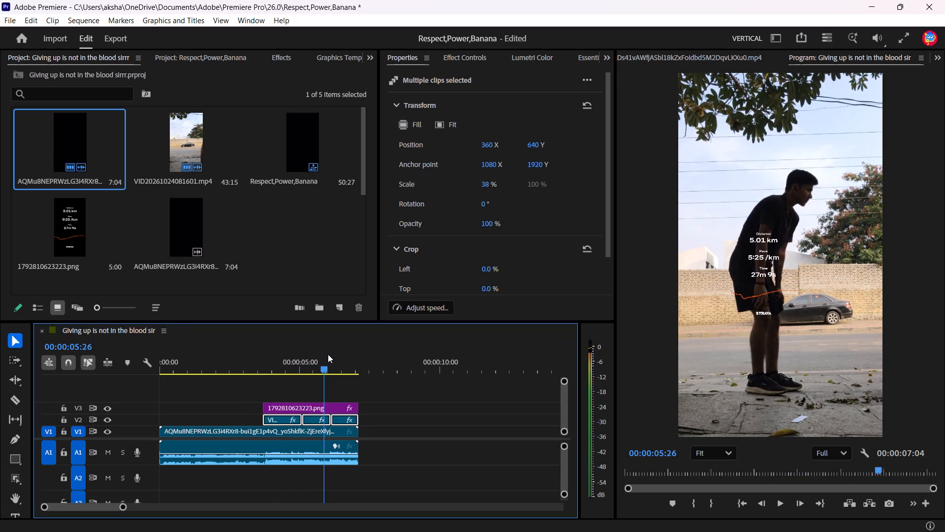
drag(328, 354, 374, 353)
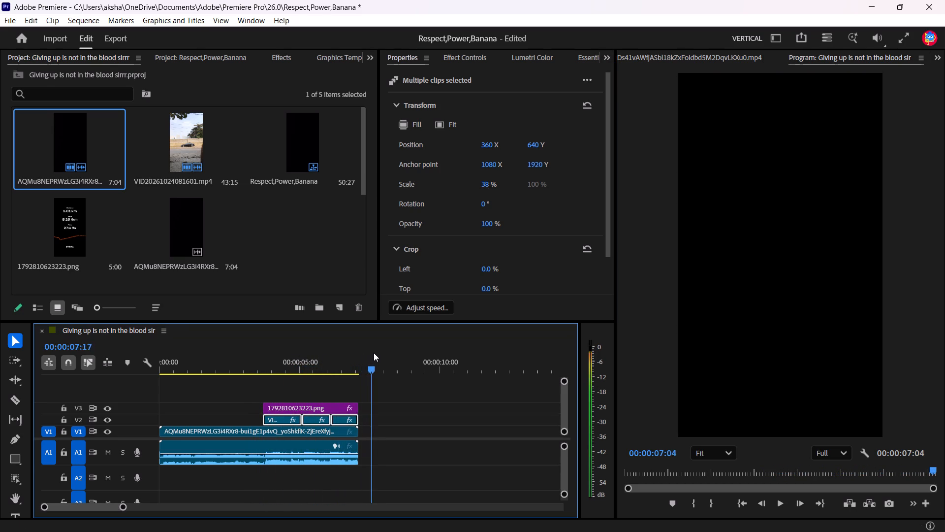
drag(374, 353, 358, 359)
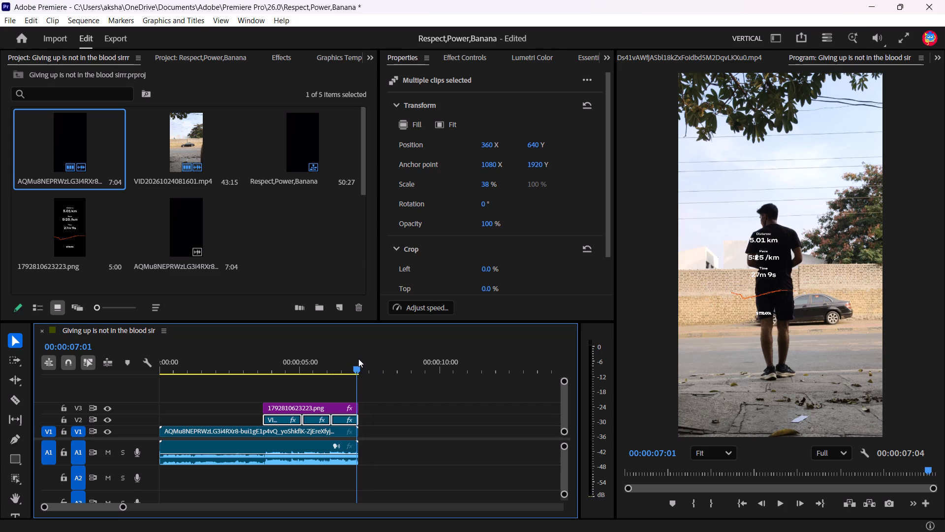
Shift the 1792810623223.png overlay on V3 to X position 328 and play the sequence from the start to check it.
click(328, 407)
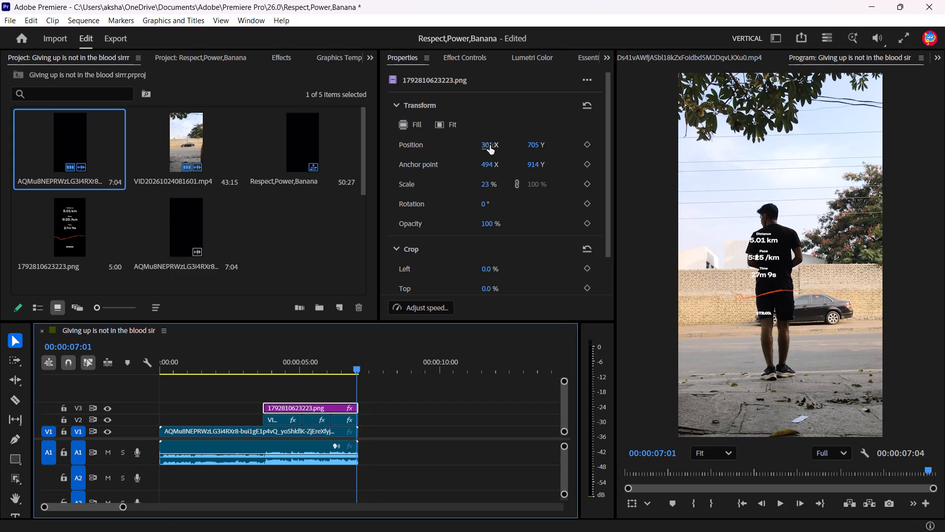
drag(490, 145, 505, 147)
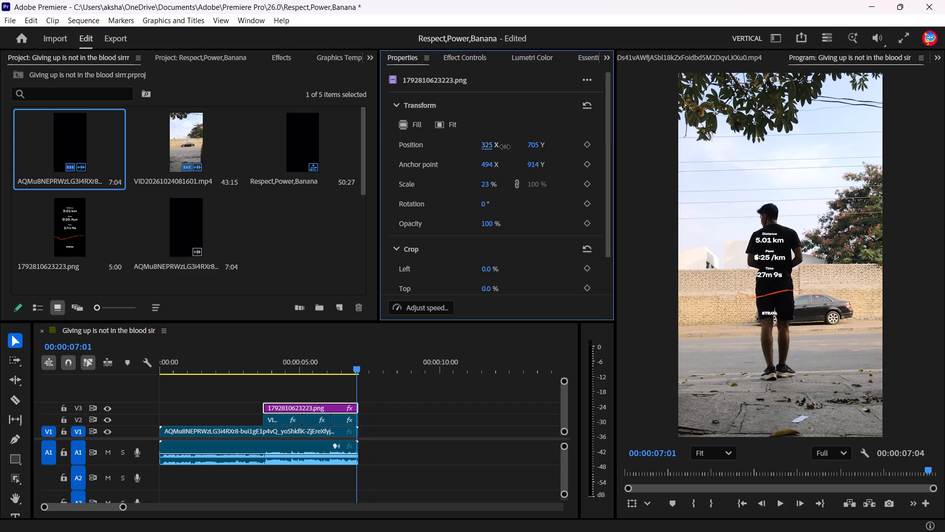
drag(505, 147, 506, 147)
drag(358, 367, 80, 375)
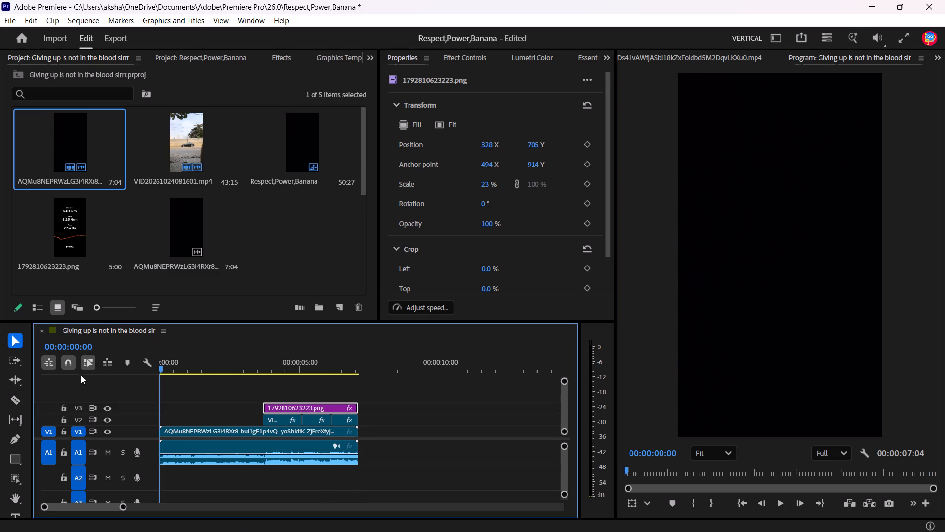
key(space)
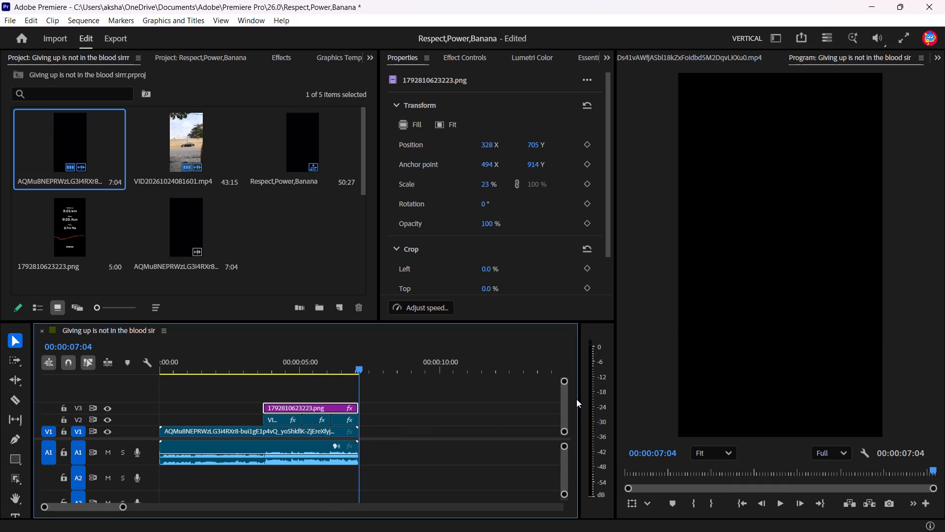
key(space)
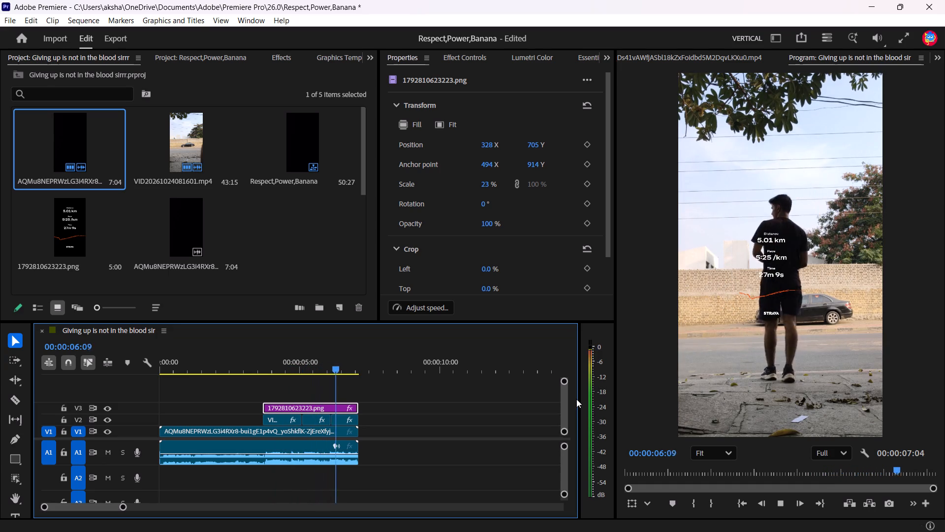
key(space)
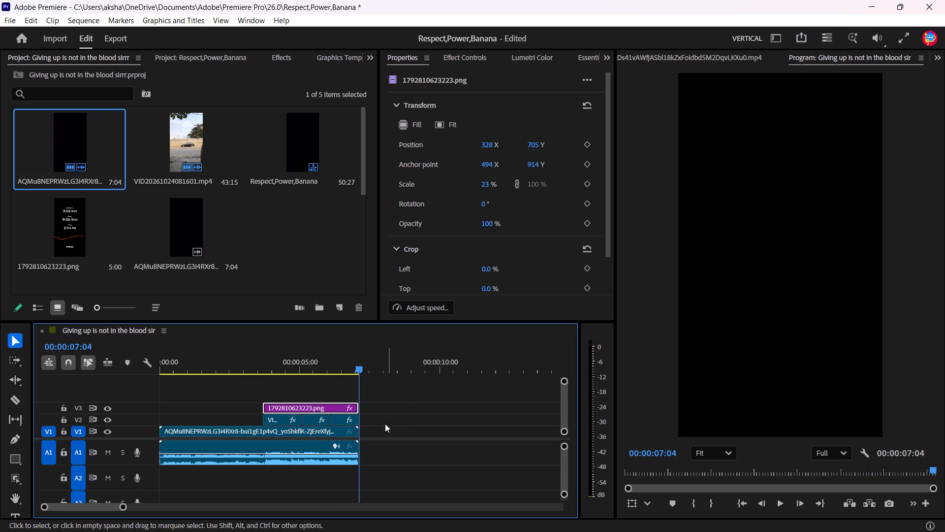
Set the scale of the three V2 clips to 40% and play them back from about 3 seconds.
drag(369, 423, 254, 417)
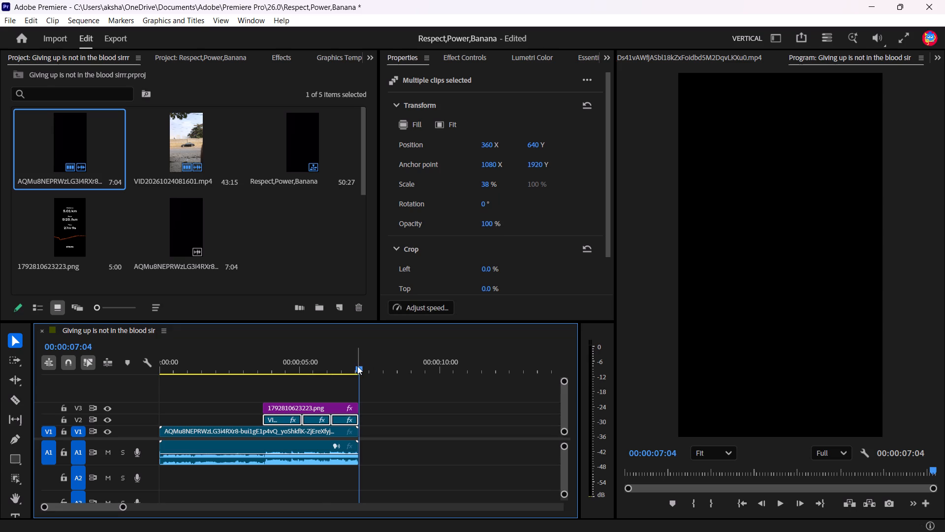
drag(357, 366, 313, 366)
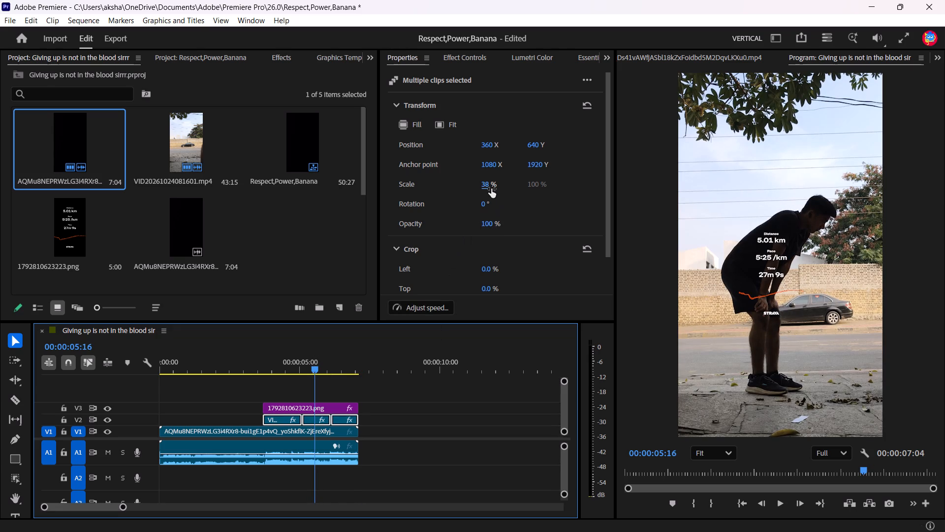
click(488, 187)
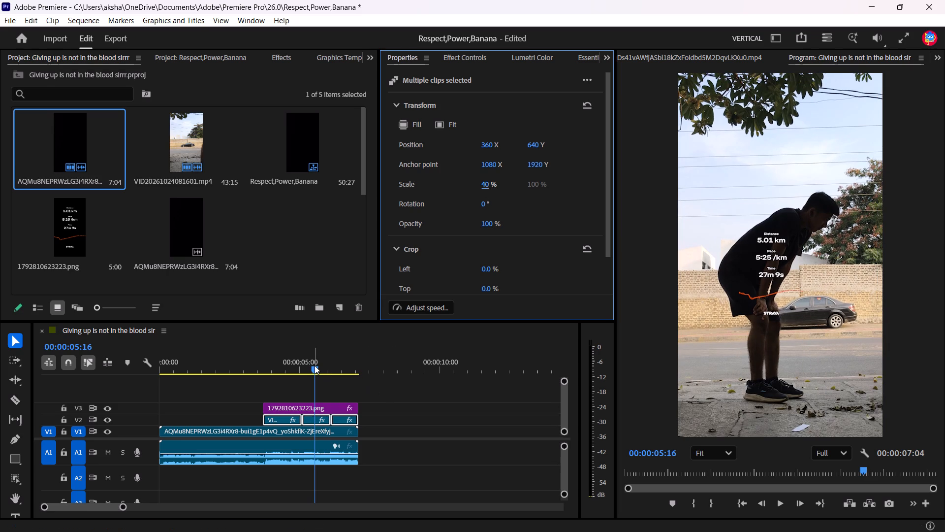
drag(315, 366, 245, 366)
key(space)
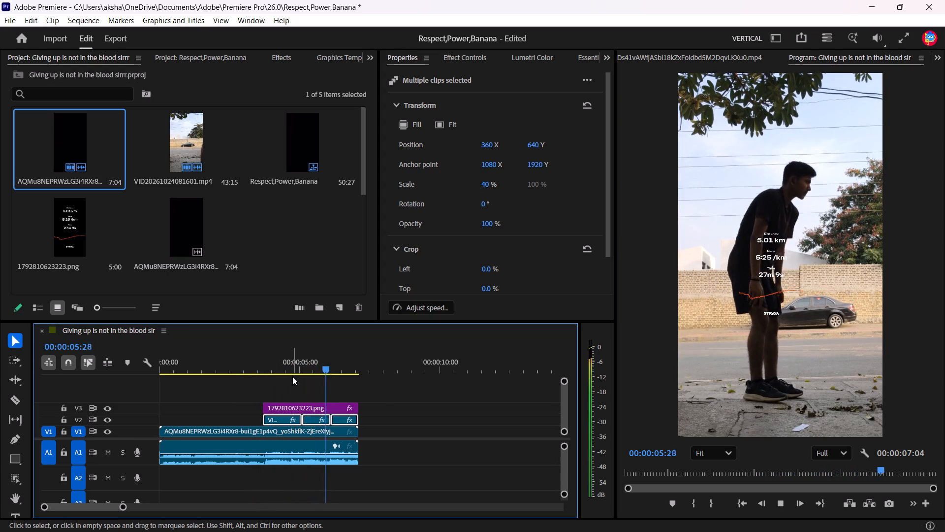
key(space)
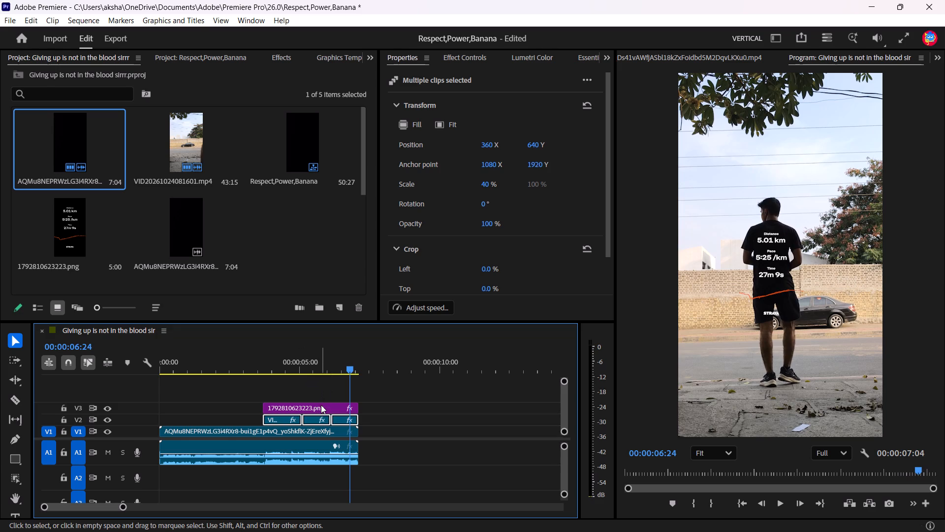
Set the scale of the 1792810623223.png overlay on V3 to 25% and play the sequence from near its start.
click(321, 405)
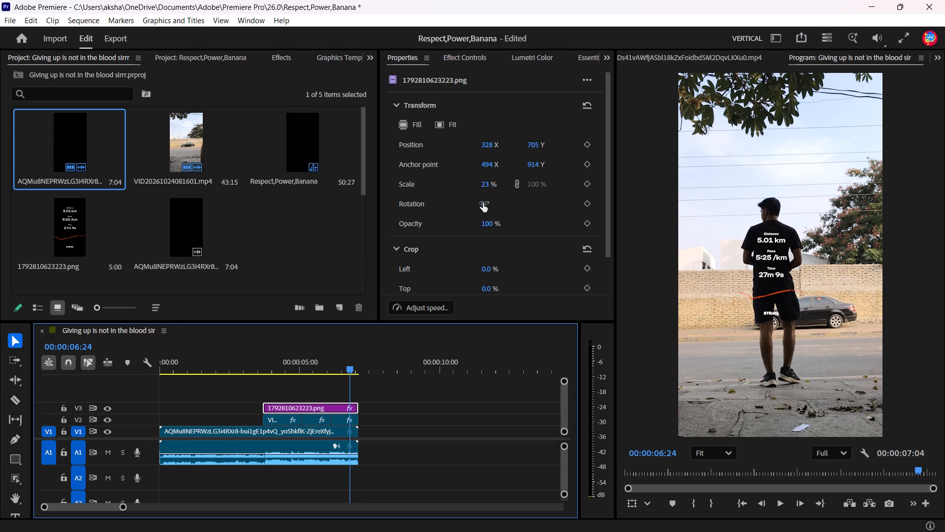
click(489, 186)
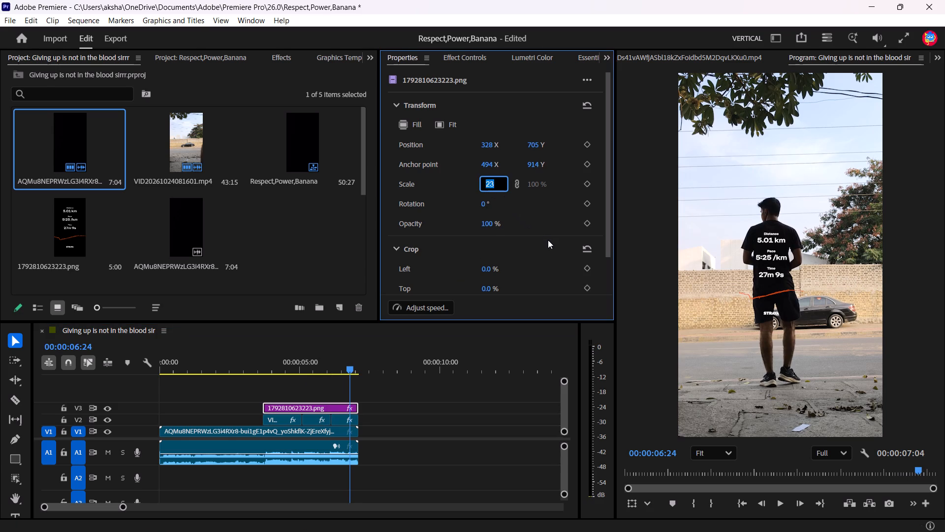
key(BackSpace)
text(25)
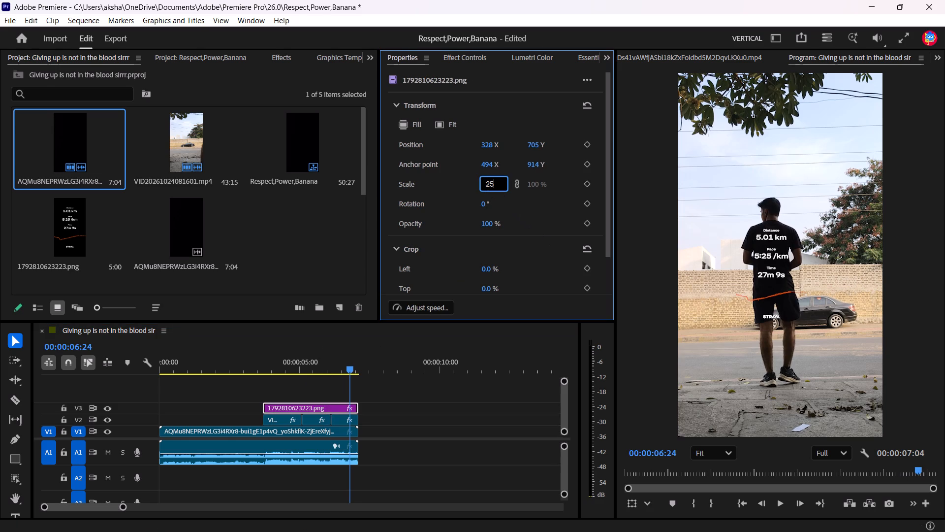
key(Return)
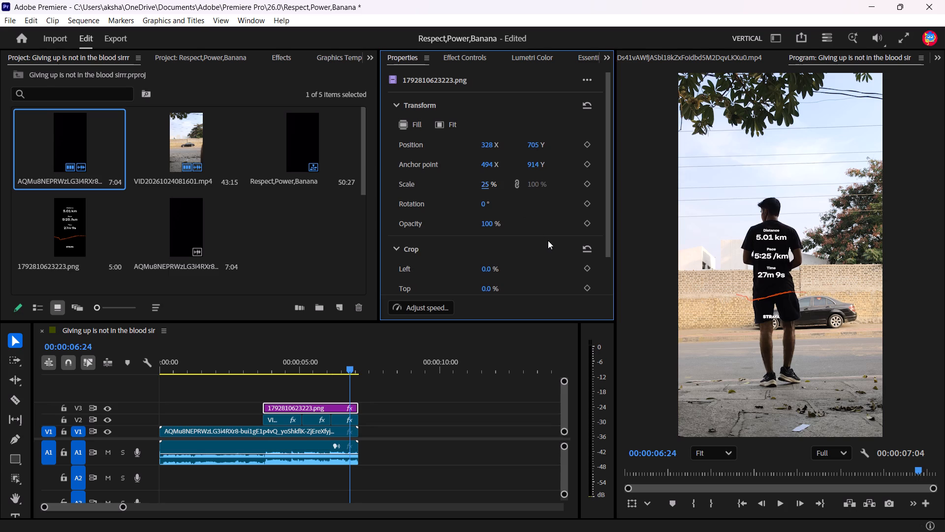
drag(350, 366, 174, 376)
key(space)
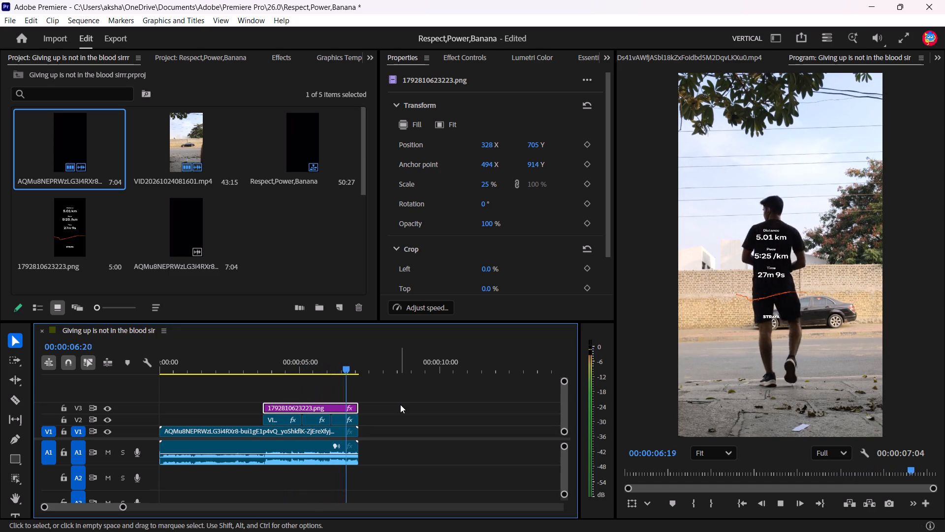
Open the export settings for the sequence and check the output file's name and save location.
click(112, 31)
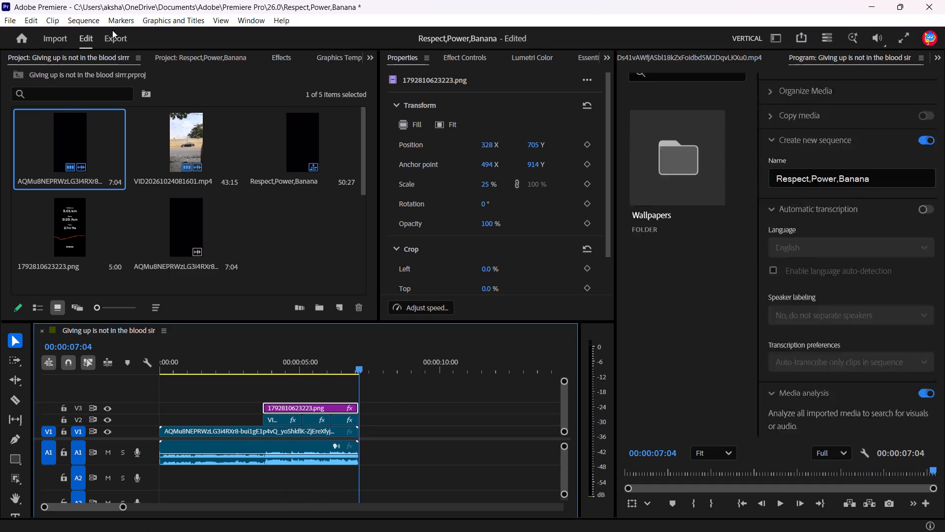
click(322, 118)
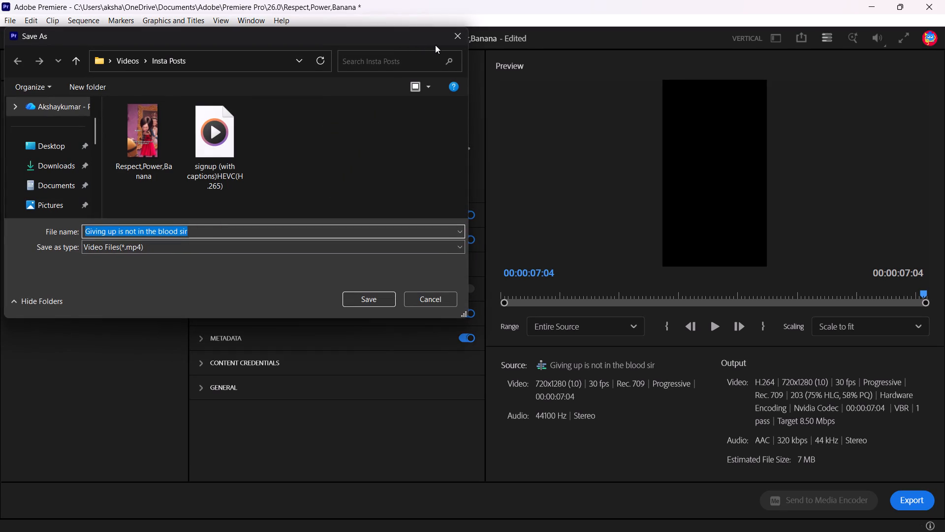
click(459, 41)
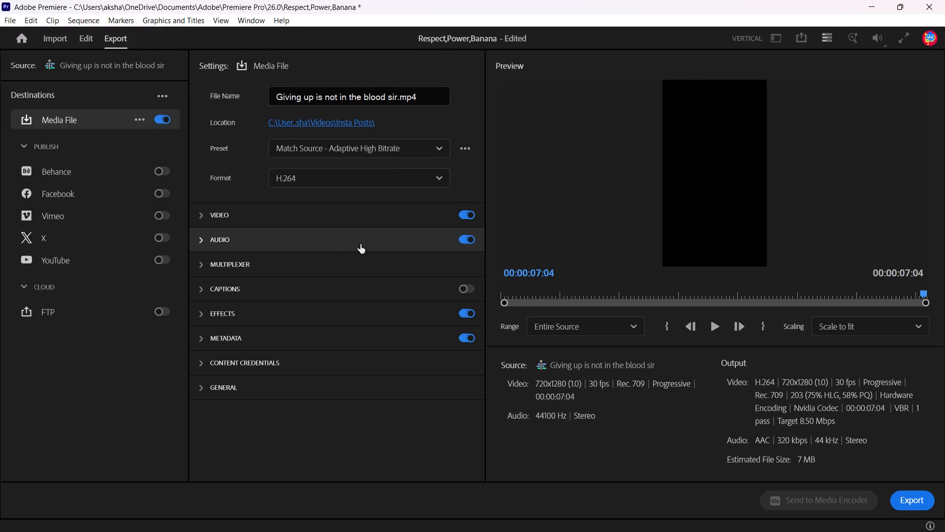